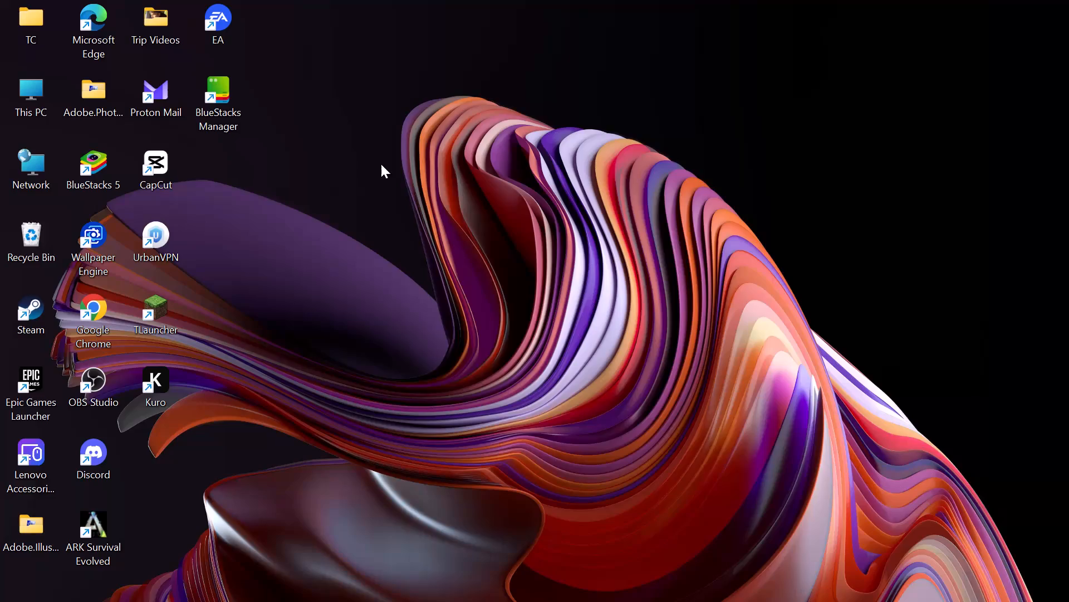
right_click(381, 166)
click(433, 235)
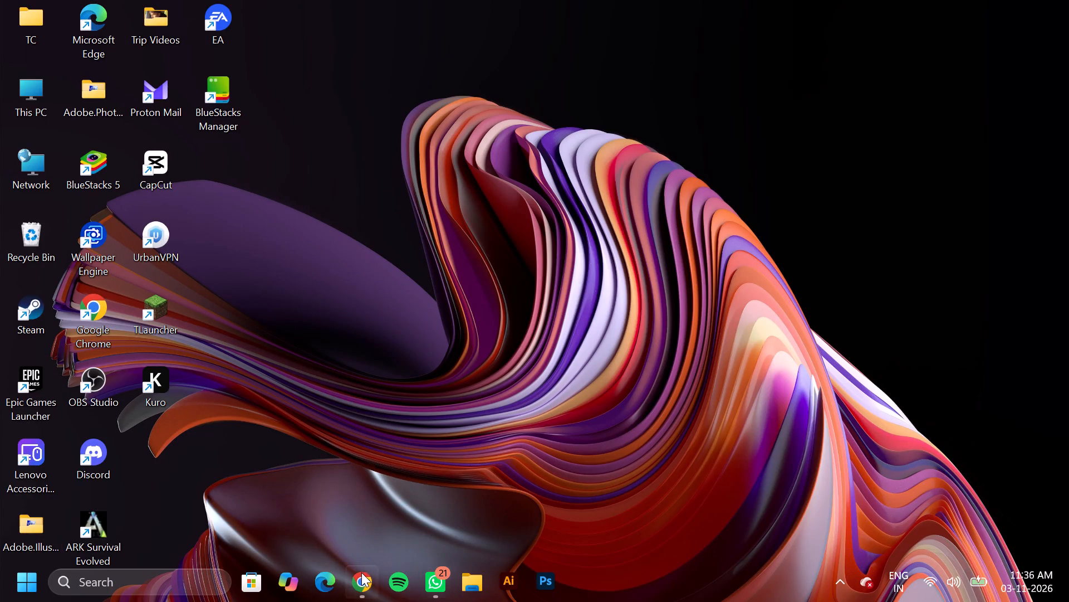
Launch Adobe Illustrator and maximize its window.
double_click(511, 594)
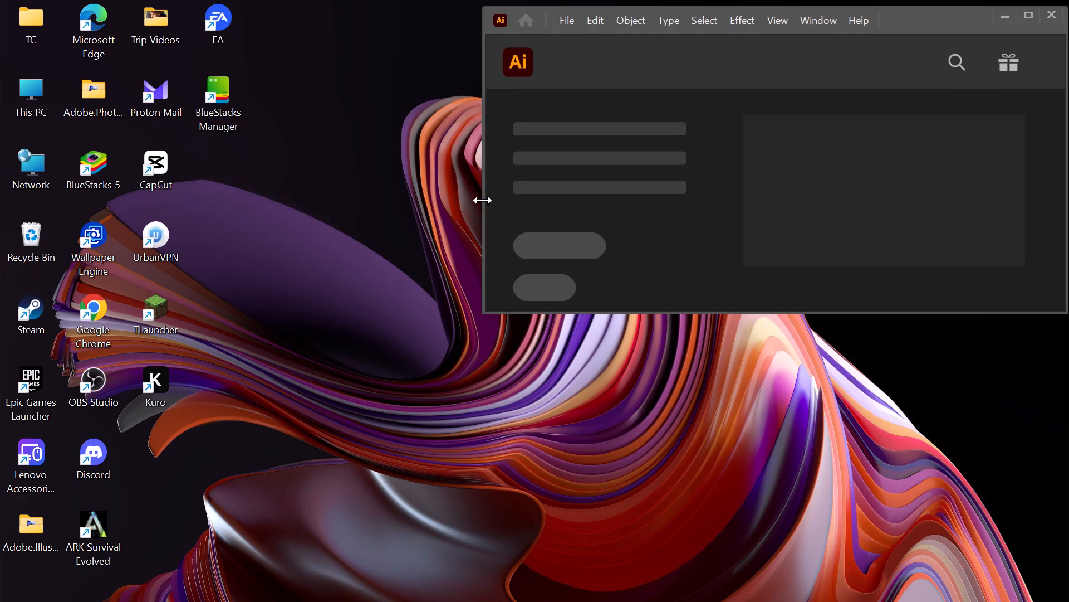
click(1031, 18)
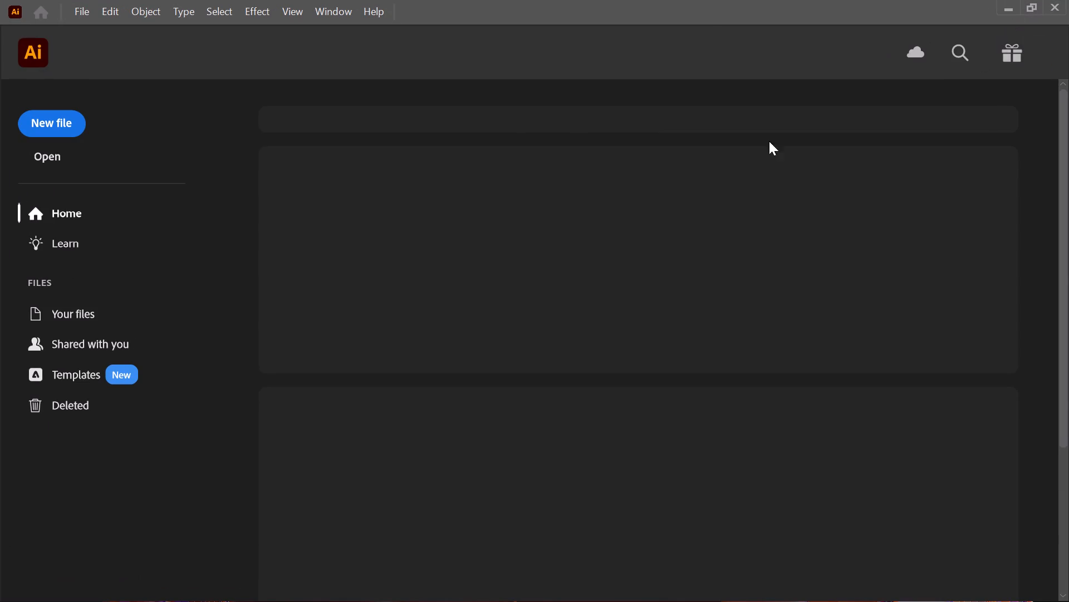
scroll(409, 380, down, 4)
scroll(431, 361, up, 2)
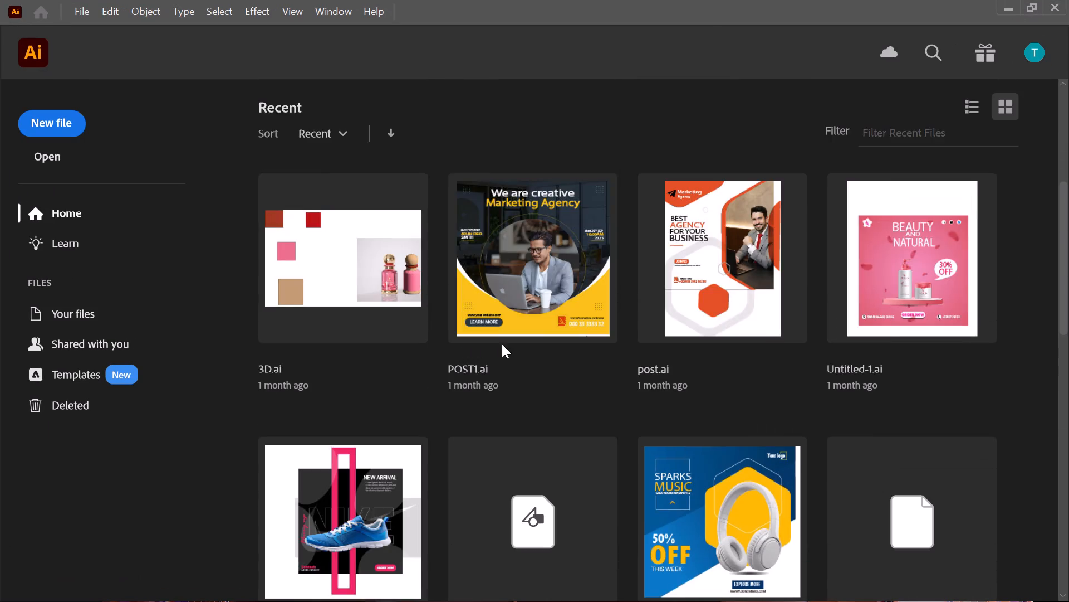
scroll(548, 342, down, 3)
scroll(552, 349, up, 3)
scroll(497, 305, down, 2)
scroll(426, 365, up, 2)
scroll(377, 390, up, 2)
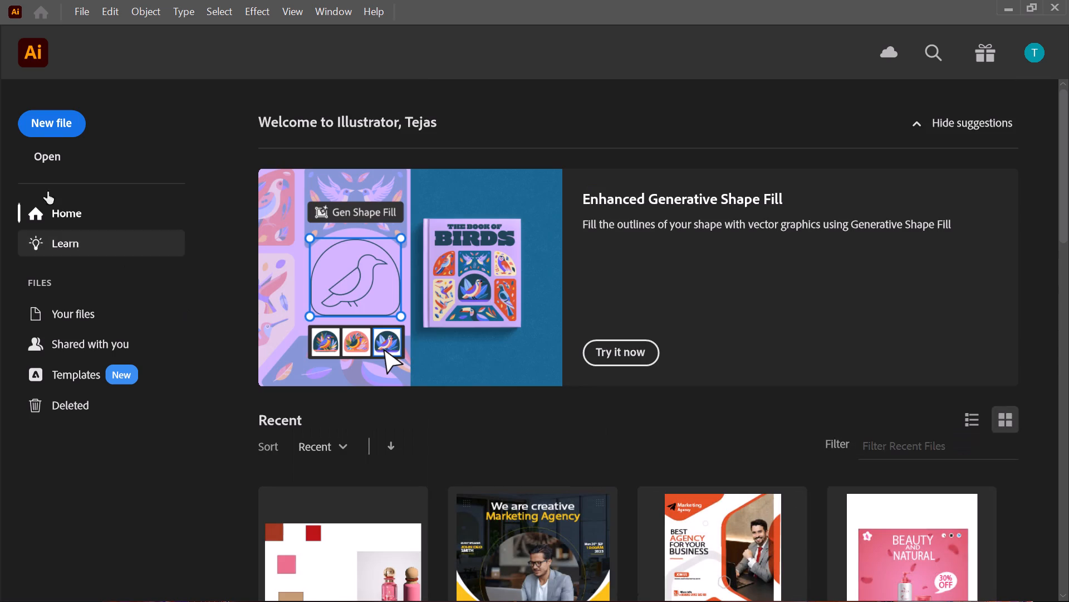
Create a new 1080 x 1080 px RGB document with one artboard from the recent Instagram Carousel Post preset.
click(43, 119)
click(782, 495)
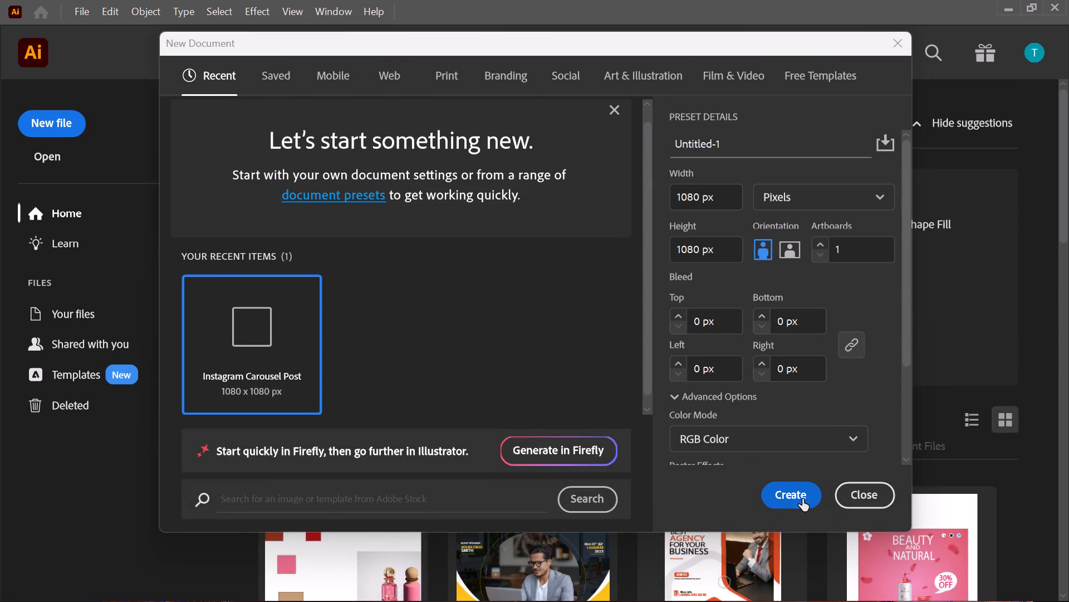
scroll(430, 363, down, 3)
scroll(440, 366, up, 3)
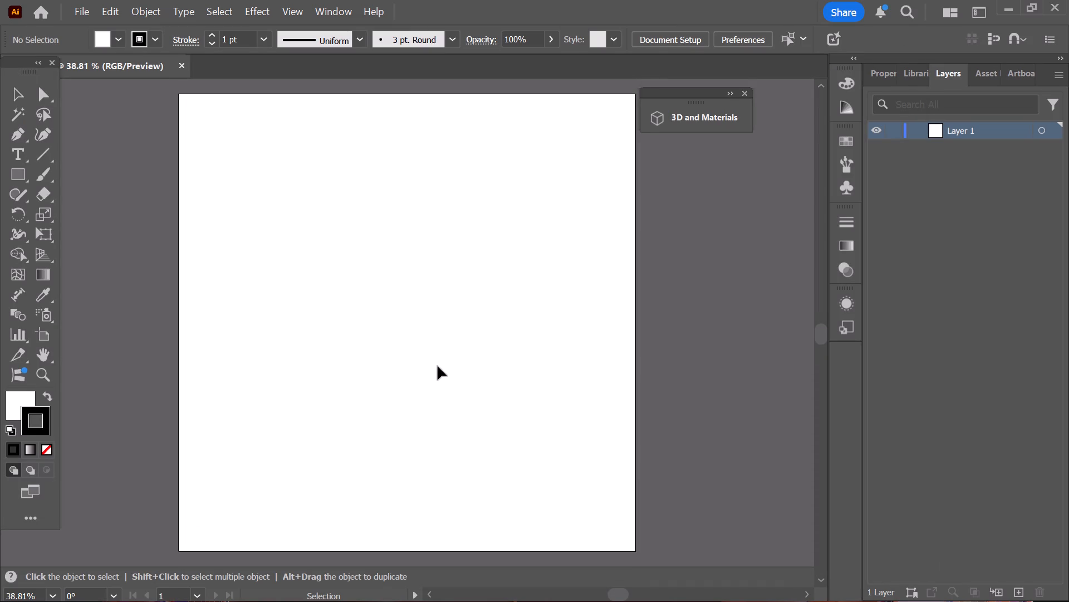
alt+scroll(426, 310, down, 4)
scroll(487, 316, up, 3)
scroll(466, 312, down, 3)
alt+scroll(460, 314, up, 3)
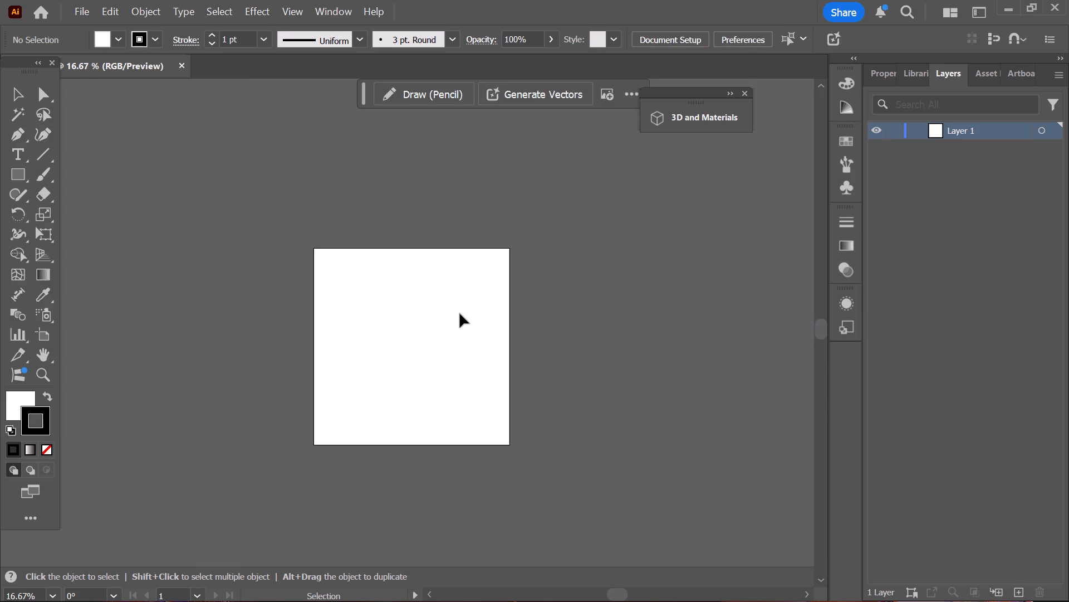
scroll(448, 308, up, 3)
Dock the floating Tools panel against the edge of the workspace so it clears the document title.
drag(12, 60, 31, 72)
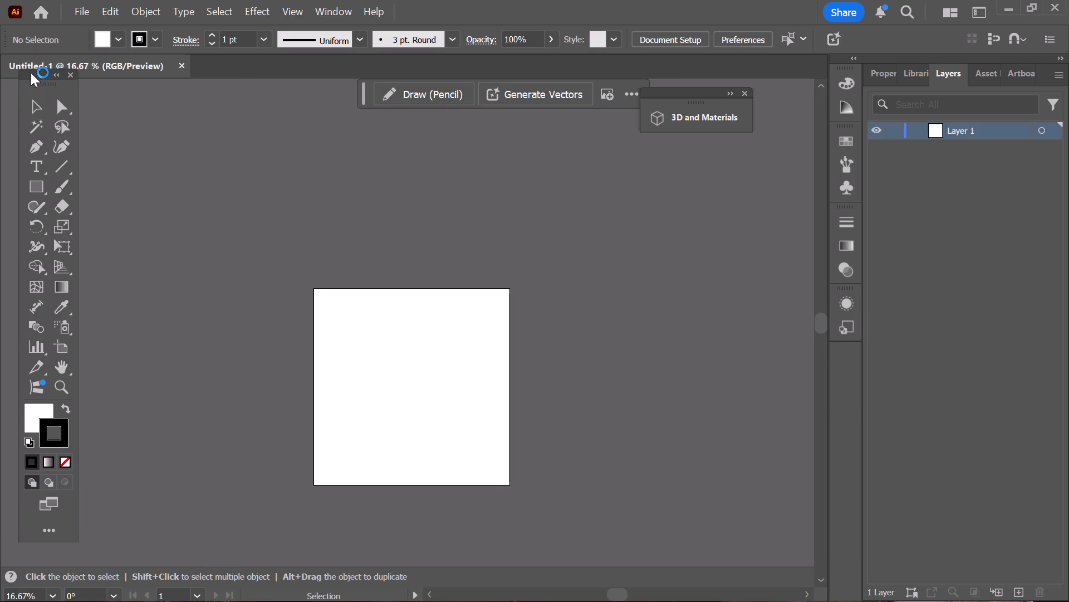
drag(31, 72, 12, 77)
Dock the floating 3D and Materials panel beside the collapsed panels and shrink it to icon width.
scroll(475, 359, down, 4)
alt+scroll(473, 358, up, 2)
scroll(516, 329, up, 2)
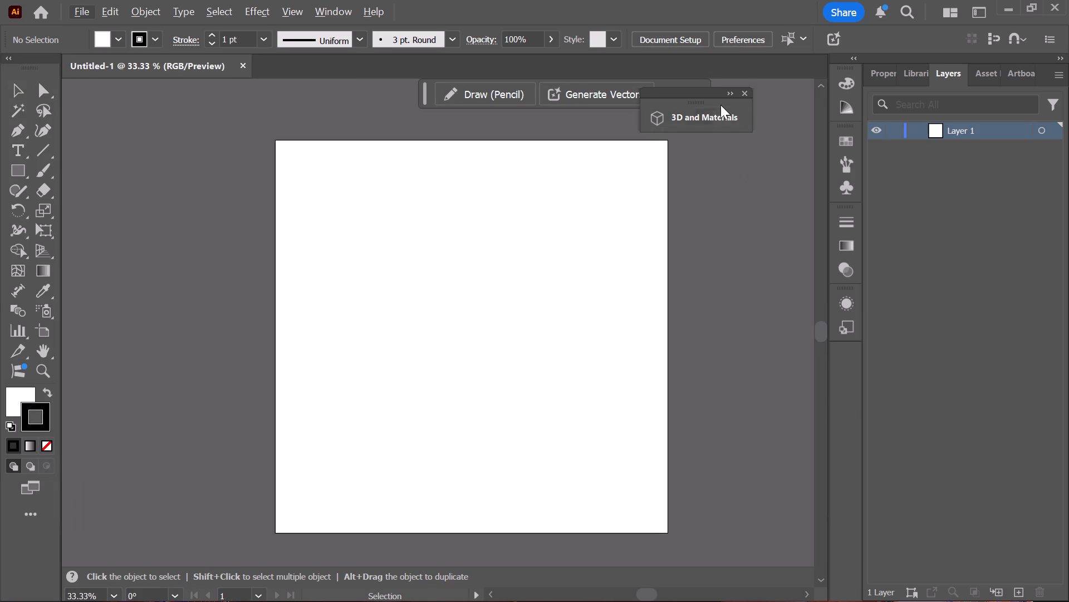
drag(717, 90, 822, 108)
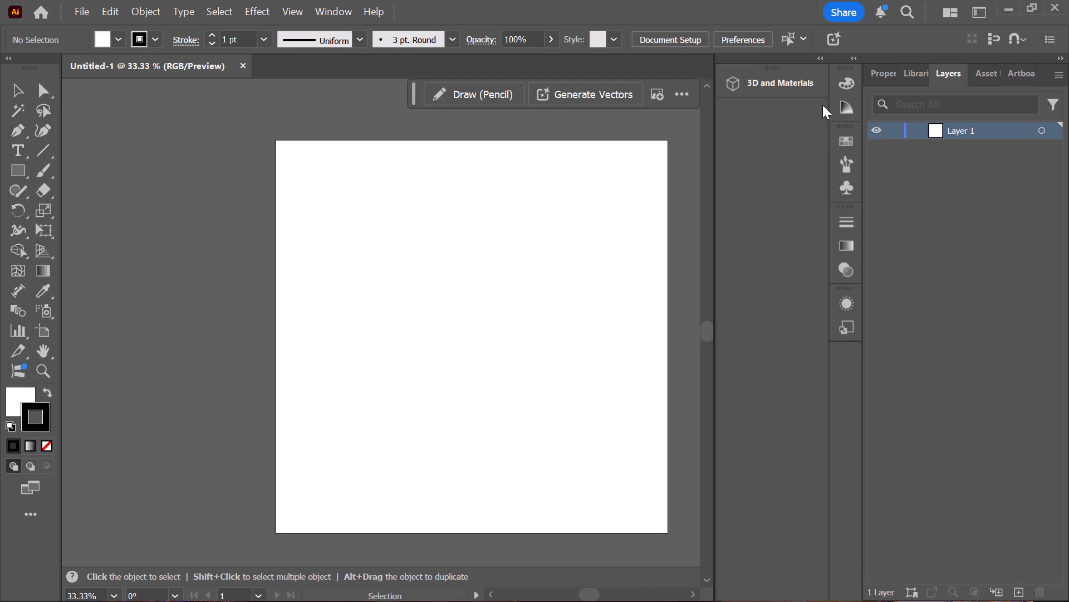
drag(717, 146, 802, 153)
click(710, 147)
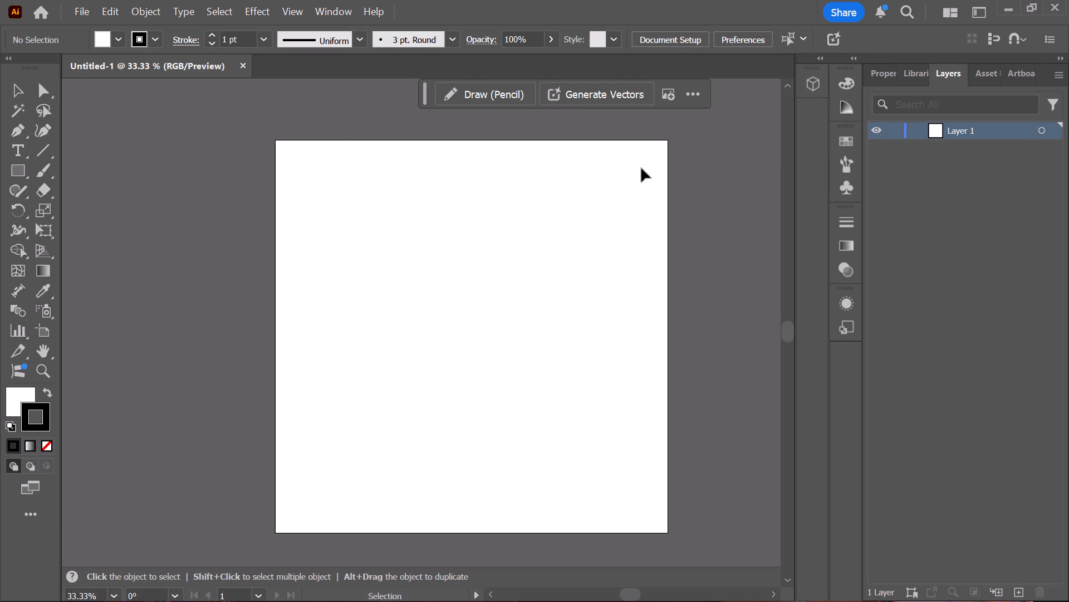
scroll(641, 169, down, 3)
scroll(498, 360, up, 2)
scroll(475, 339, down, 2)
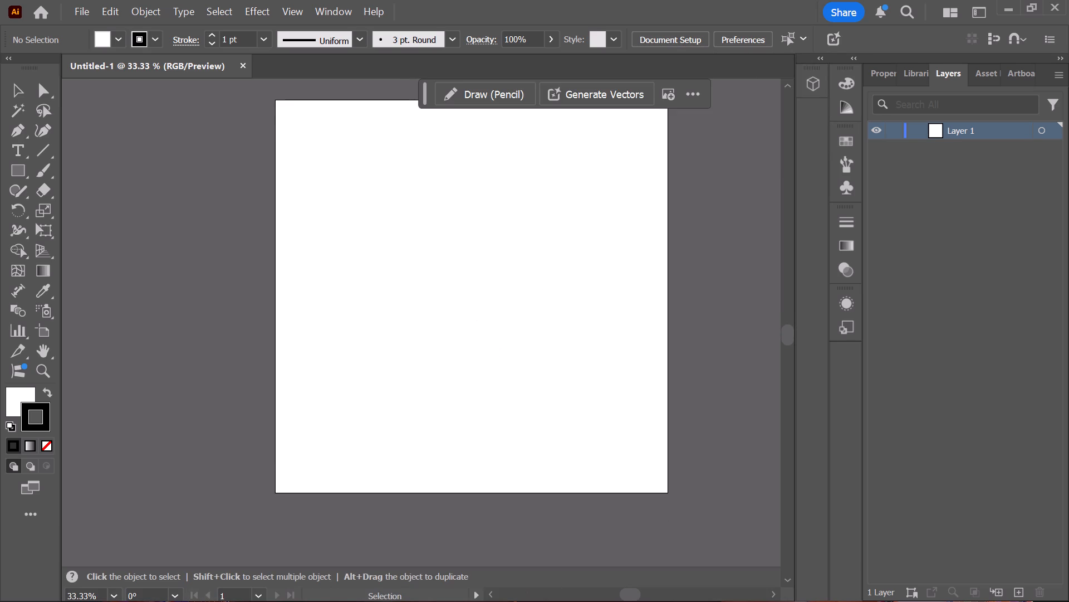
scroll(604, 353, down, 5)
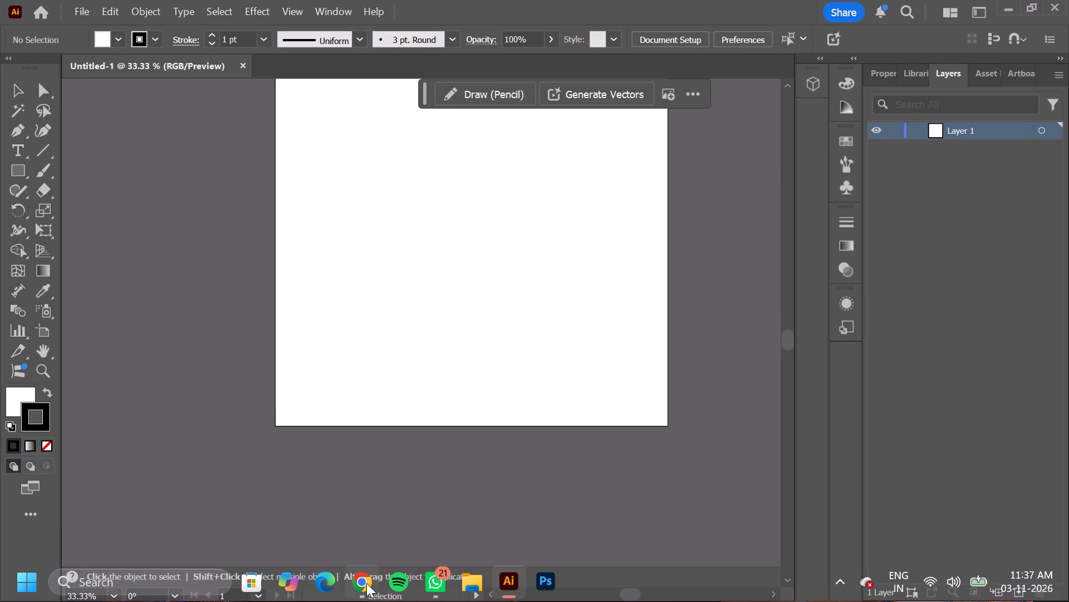
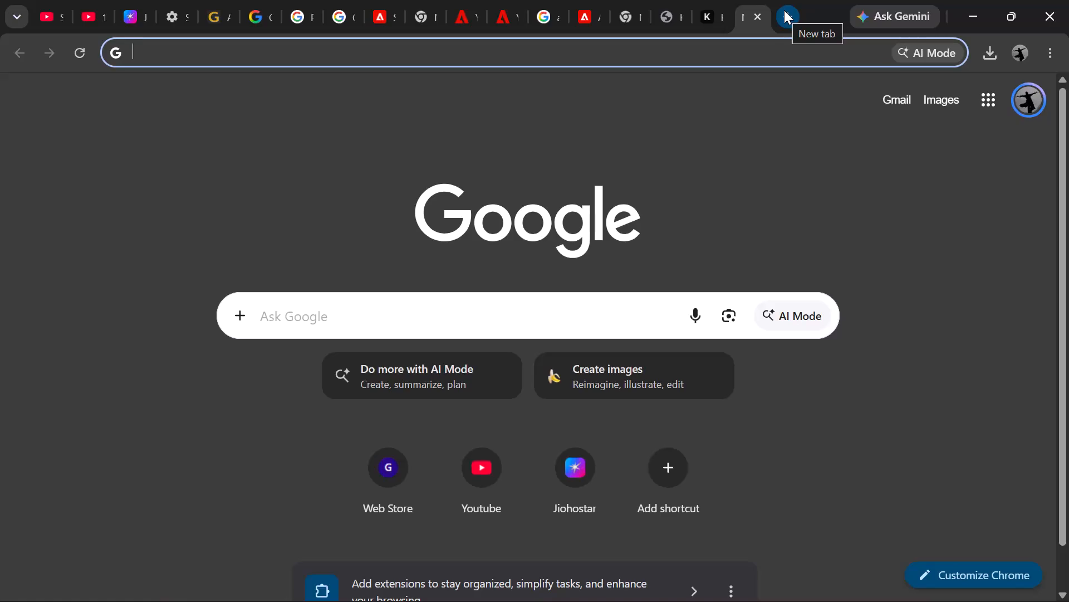
Search Google in Chrome for "cartoon" and show the image results.
key(c)
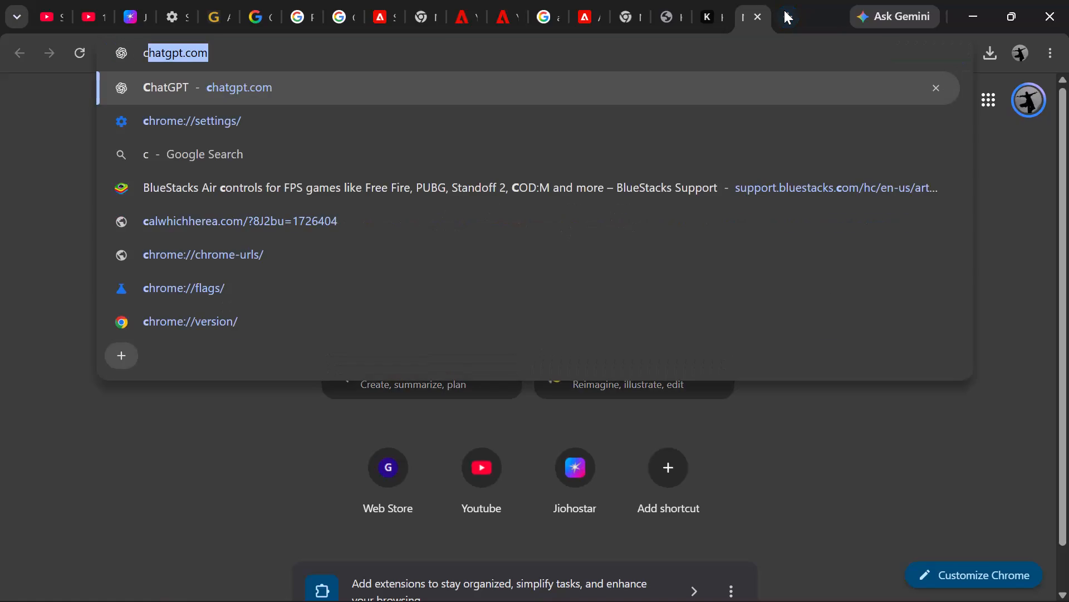
text(artt)
click(359, 115)
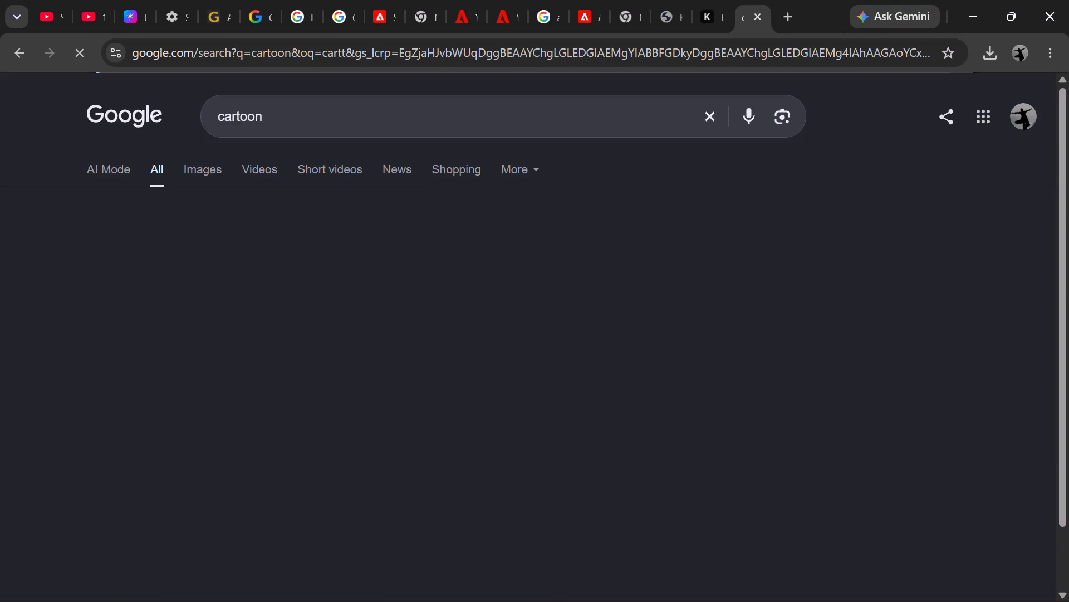
click(211, 173)
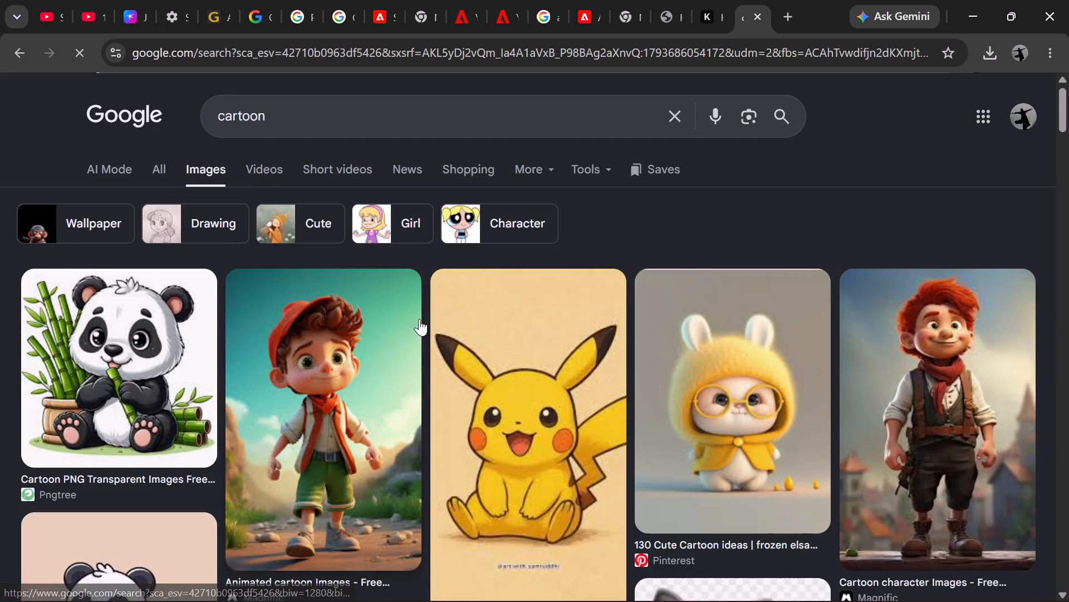
Find the standing Shin Chan picture in red shirt and yellow shorts among the image results and copy the image.
scroll(419, 319, down, 3)
scroll(414, 314, up, 2)
scroll(596, 386, down, 2)
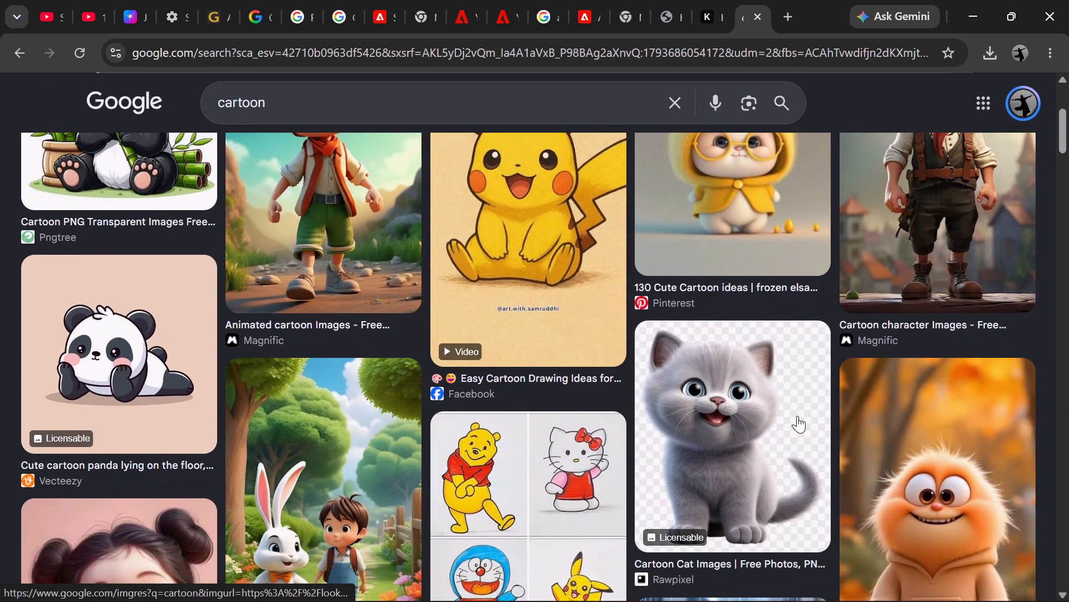
scroll(568, 324, down, 3)
scroll(461, 309, down, 4)
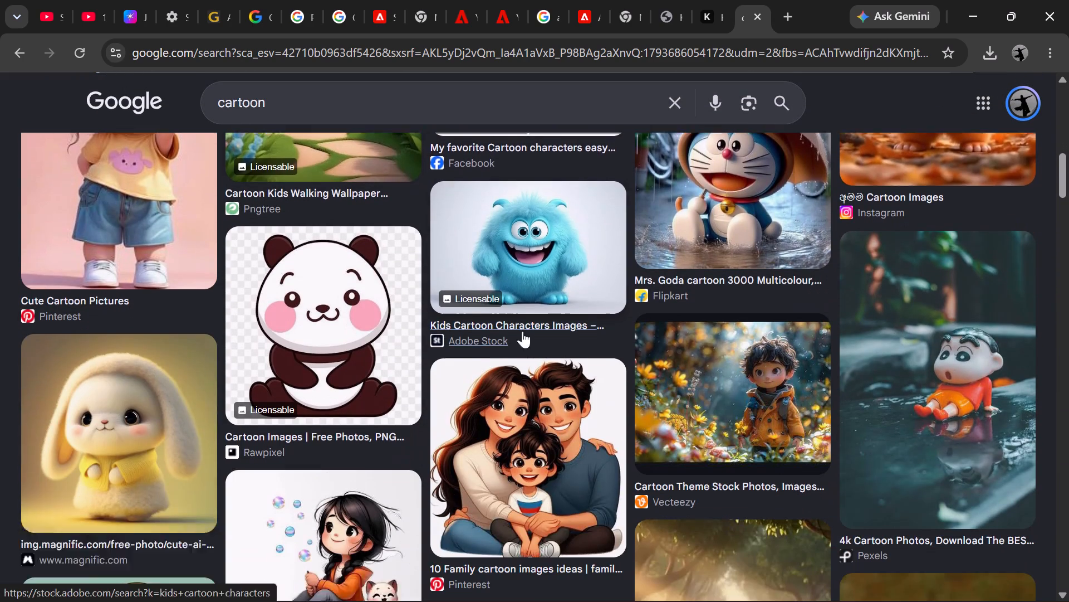
scroll(266, 299, down, 1)
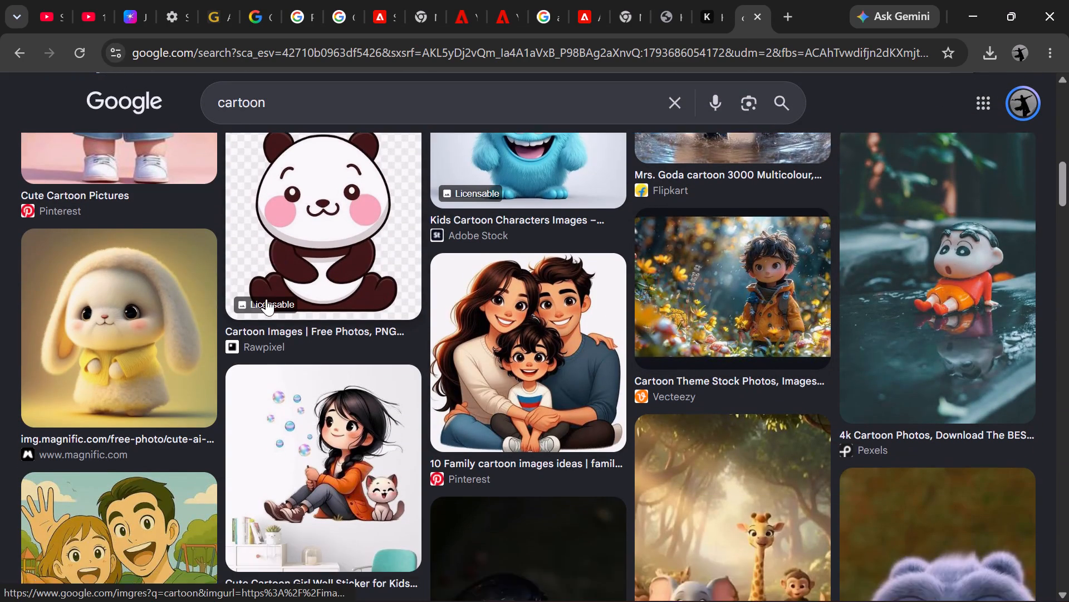
scroll(442, 342, down, 6)
scroll(433, 348, up, 3)
scroll(444, 349, down, 3)
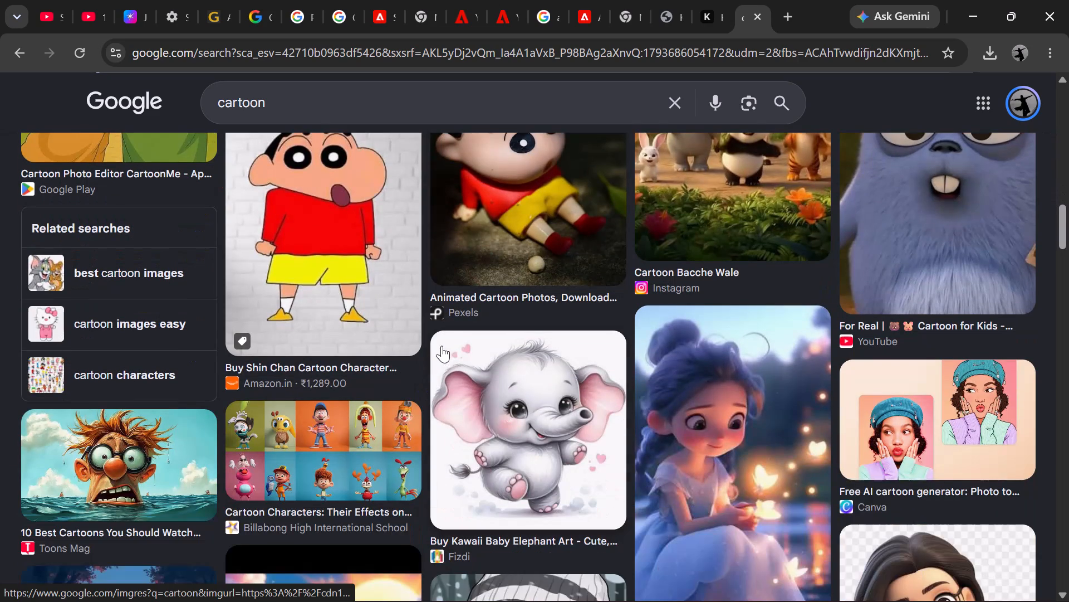
scroll(358, 249, up, 2)
click(382, 321)
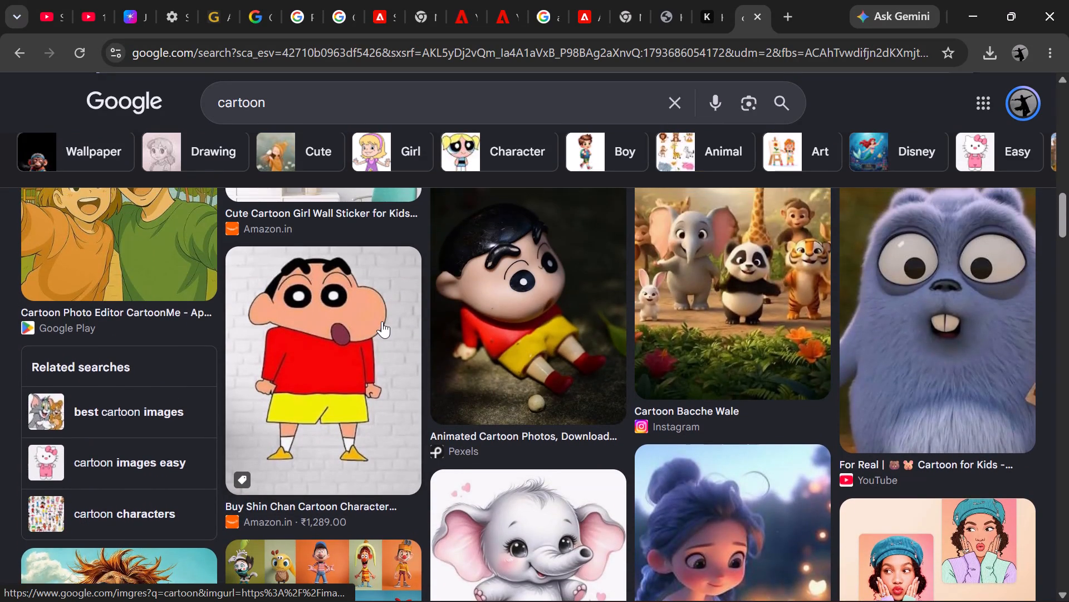
right_click(847, 278)
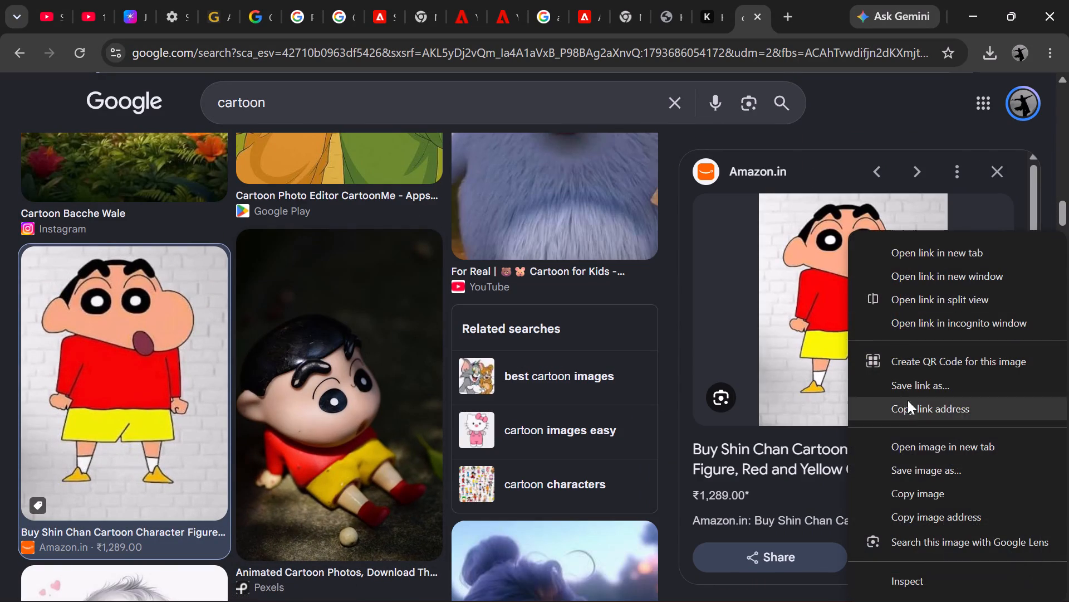
click(921, 500)
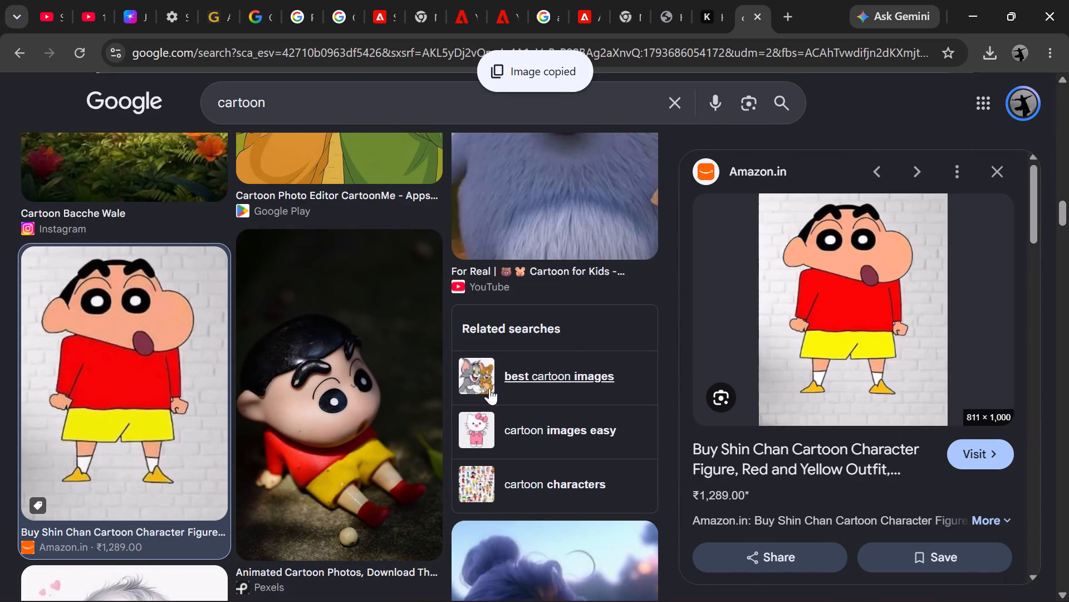
Switch to Illustrator, paste the copied Shin Chan image, centre it horizontally on the artboard and deselect it.
click(513, 585)
scroll(542, 293, up, 4)
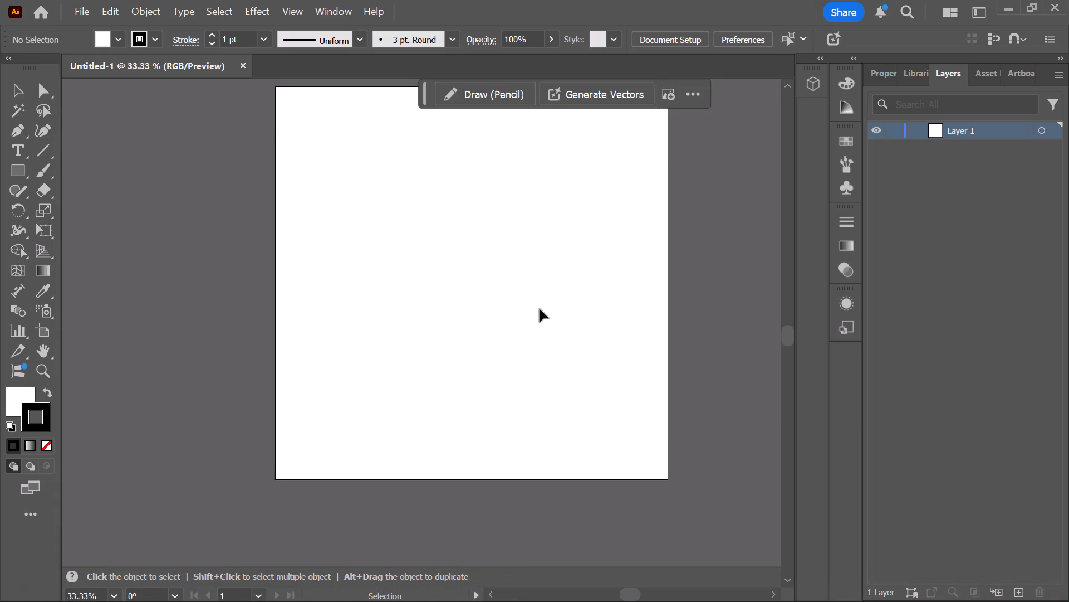
scroll(443, 373, up, 3)
click(447, 352)
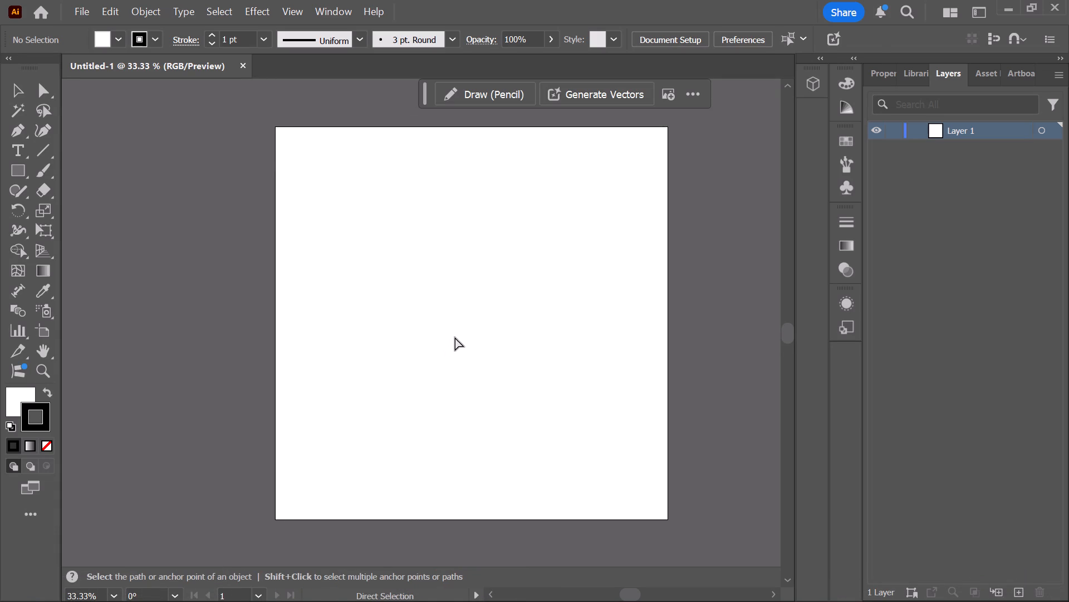
key(ctrl+v)
drag(483, 318, 532, 313)
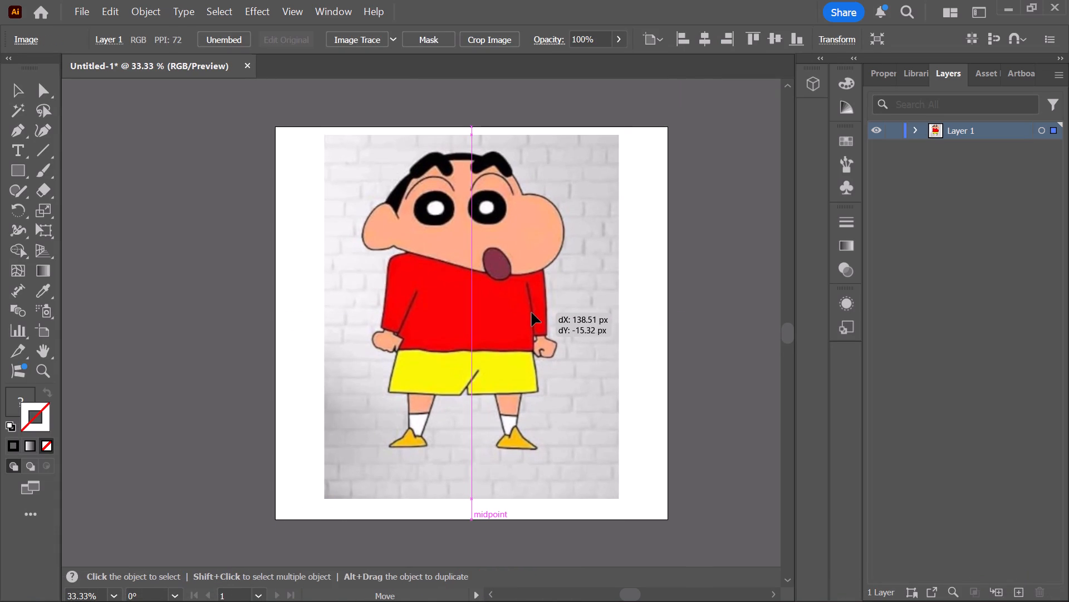
drag(532, 313, 532, 316)
scroll(448, 329, down, 2)
alt+scroll(447, 313, up, 1)
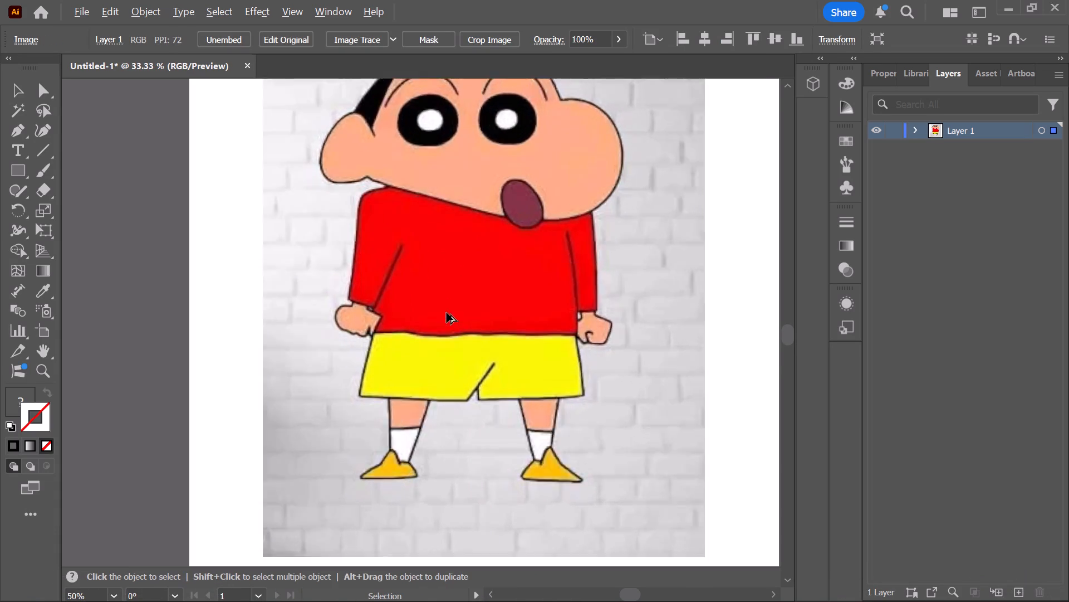
alt+scroll(447, 313, up, 11)
scroll(456, 232, up, 7)
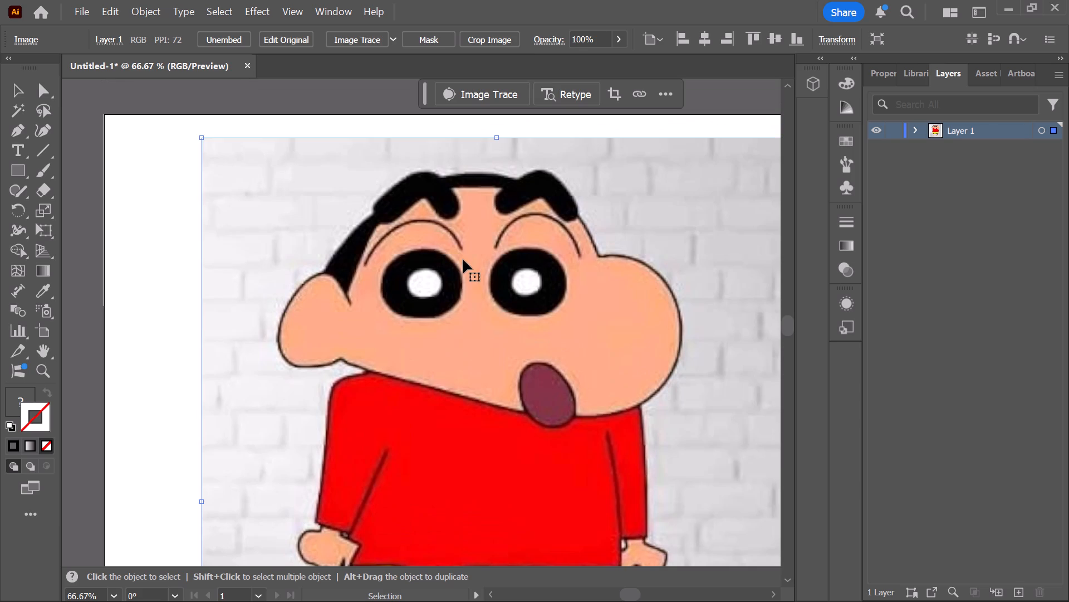
click(114, 170)
With the Pen tool, trace the yellow shoe below the outer shirt sleeve from heel along the sole, around the toe and up to the ankle.
scroll(110, 166, down, 3)
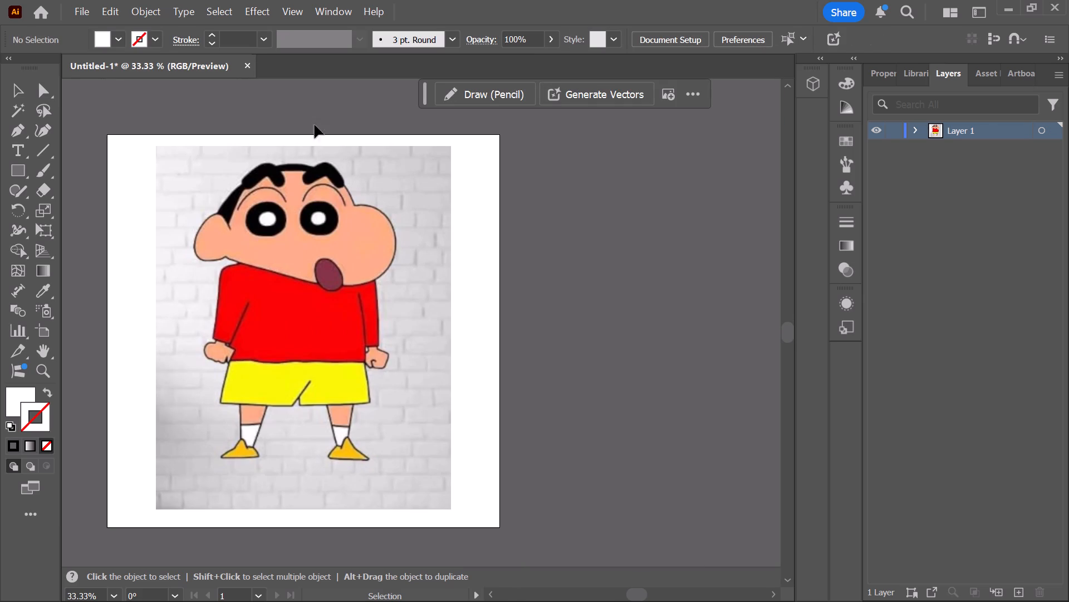
key(space)
drag(632, 231, 827, 244)
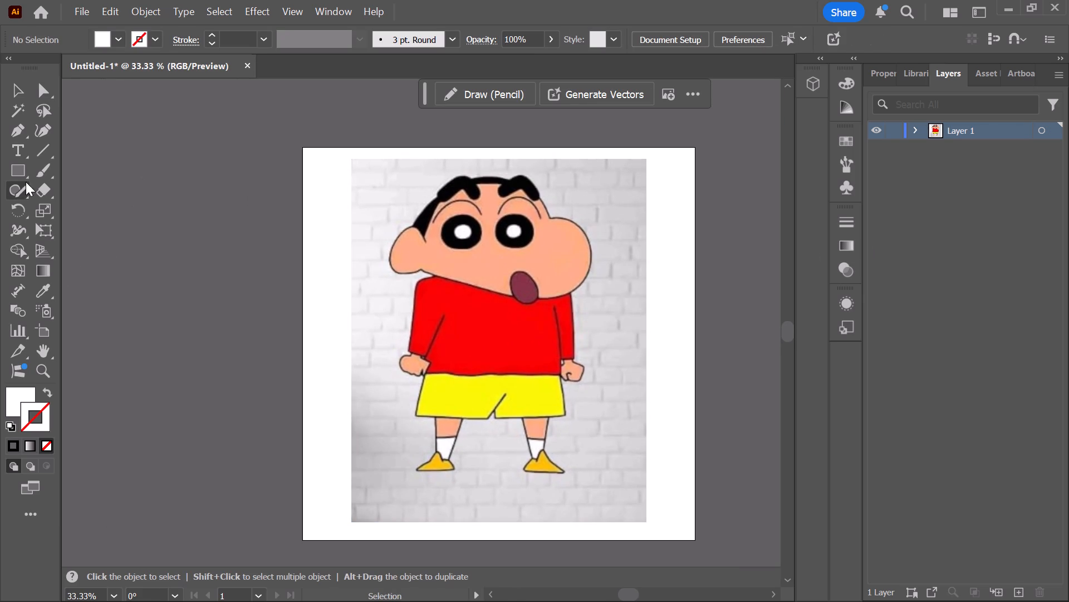
click(22, 130)
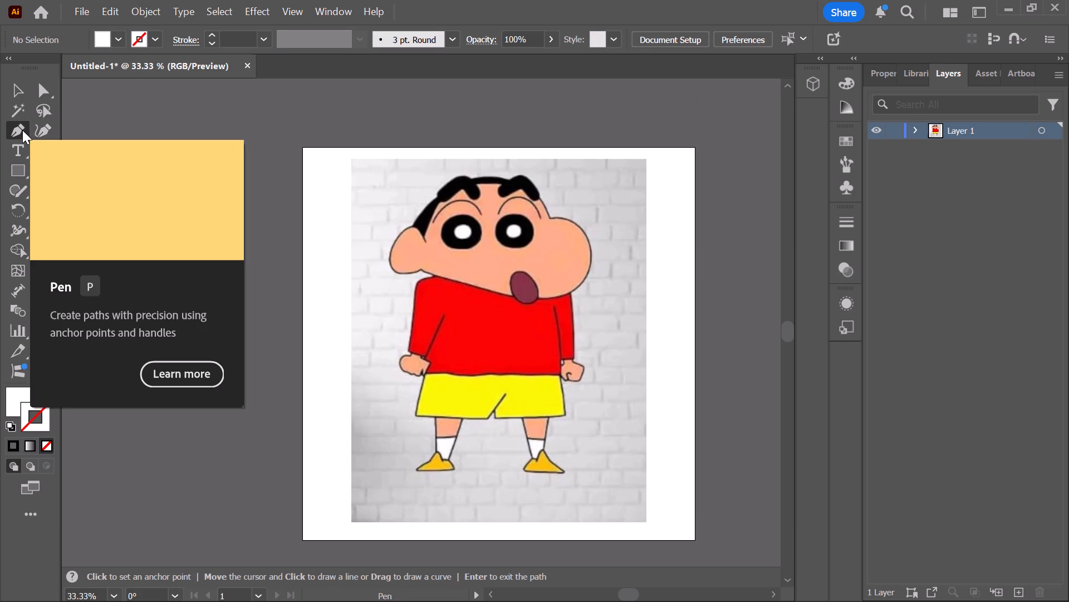
scroll(446, 340, down, 3)
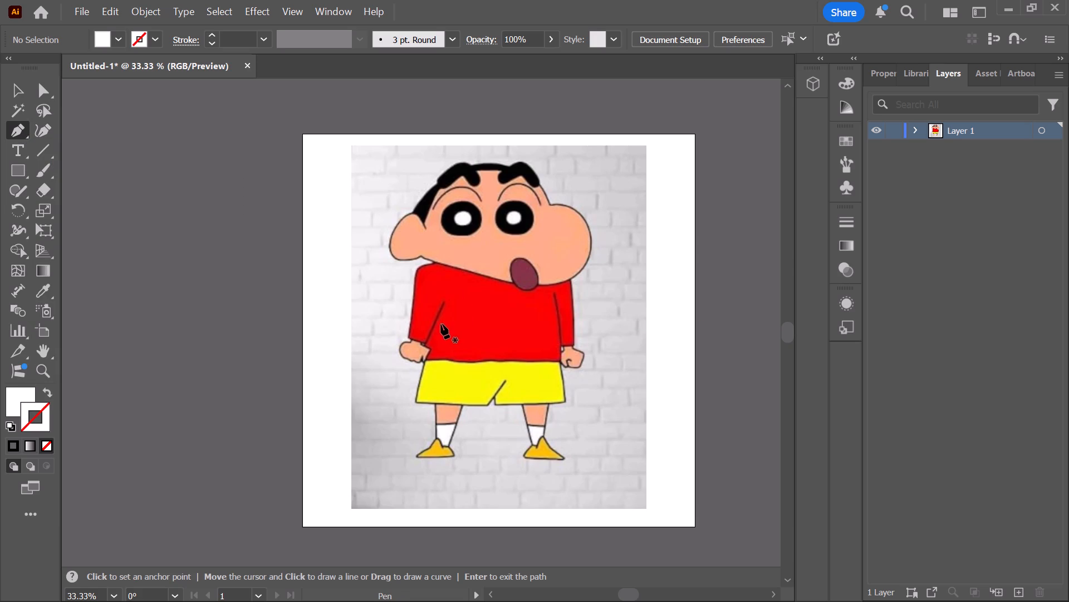
scroll(441, 324, down, 4)
scroll(453, 391, up, 4)
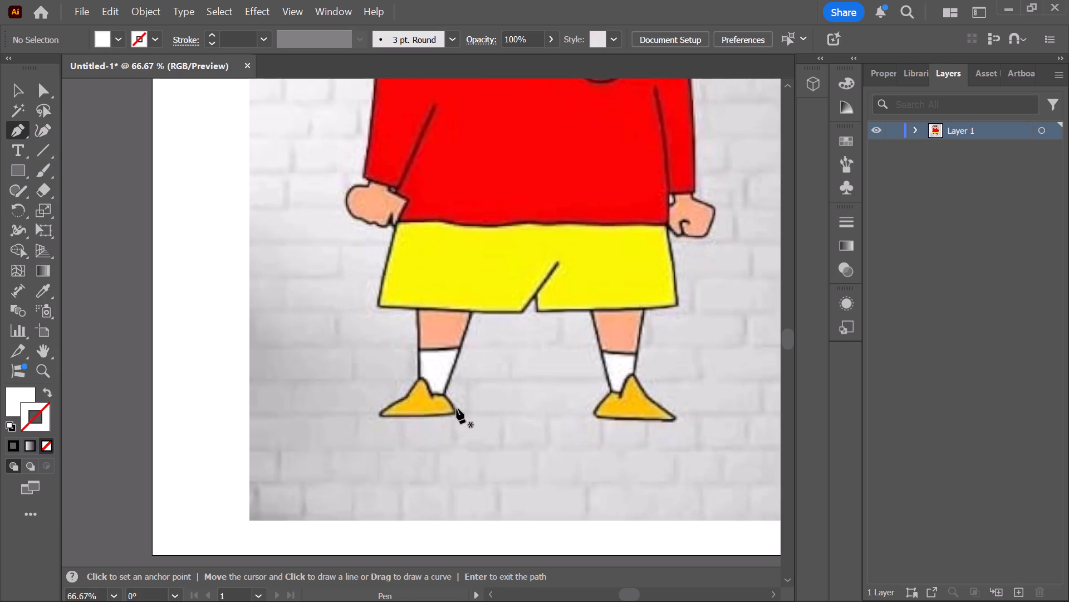
click(456, 413)
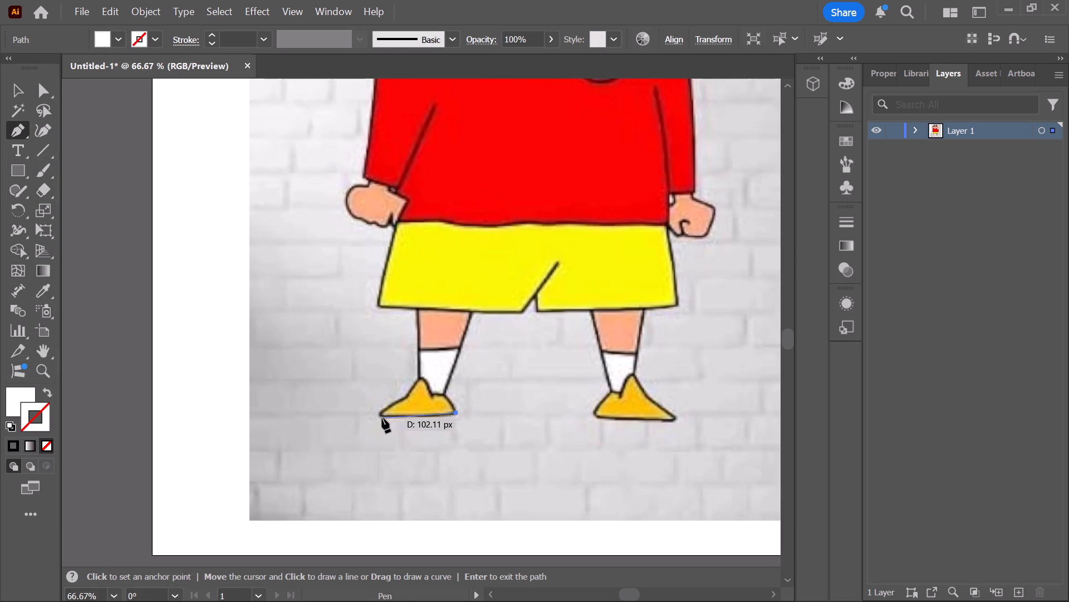
click(384, 416)
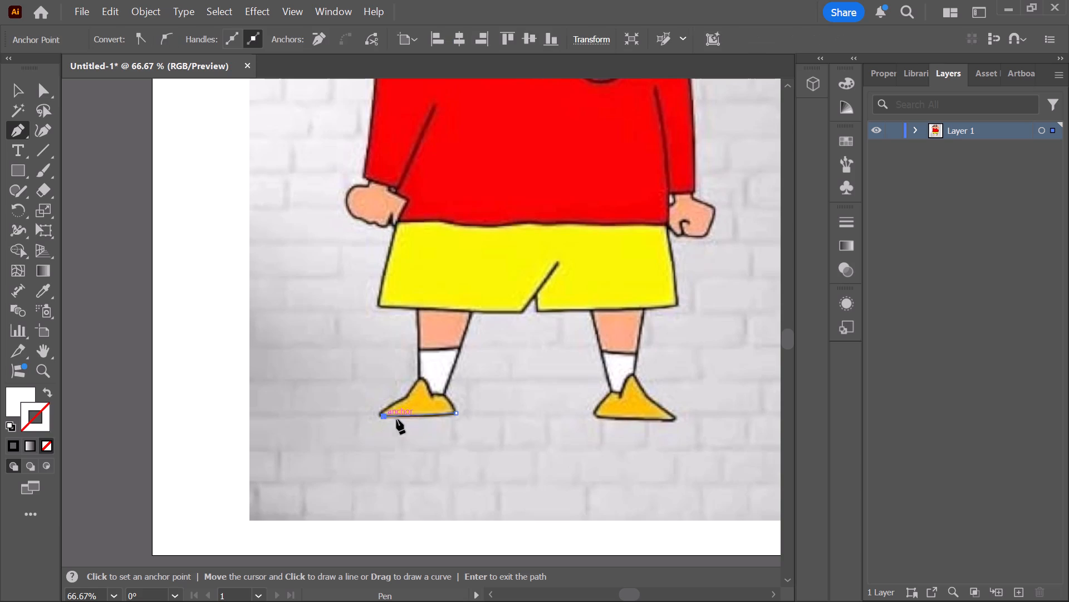
alt+scroll(383, 429, up, 3)
click(384, 391)
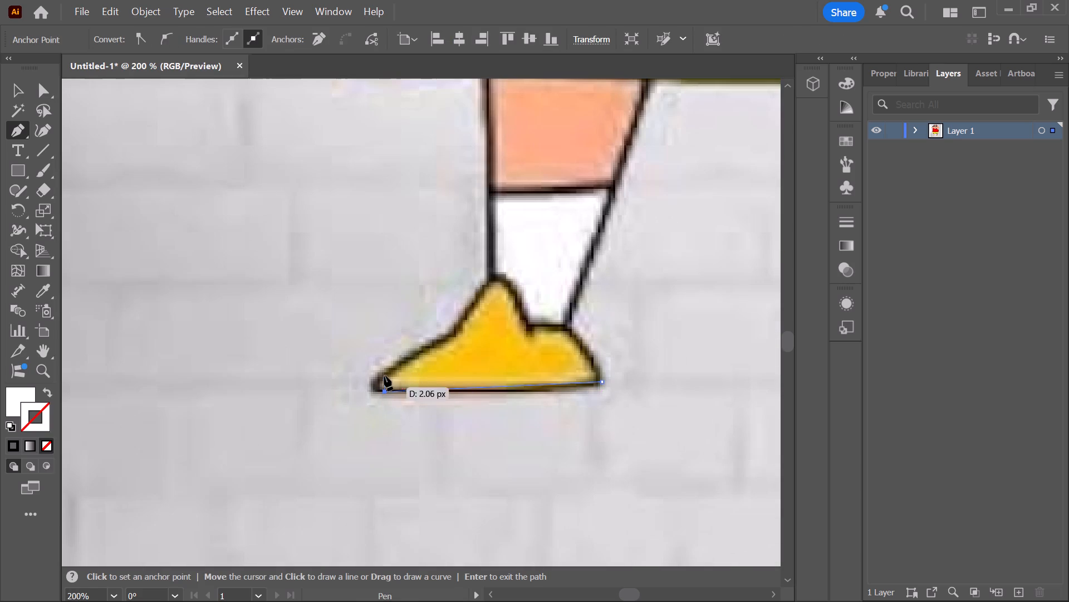
drag(389, 371, 419, 347)
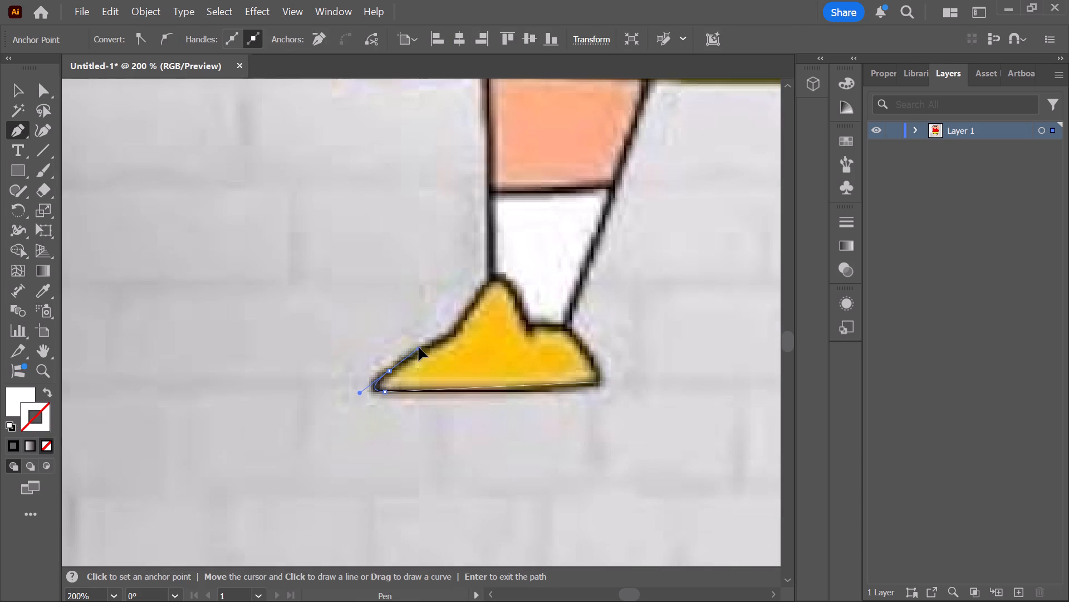
drag(419, 347, 419, 347)
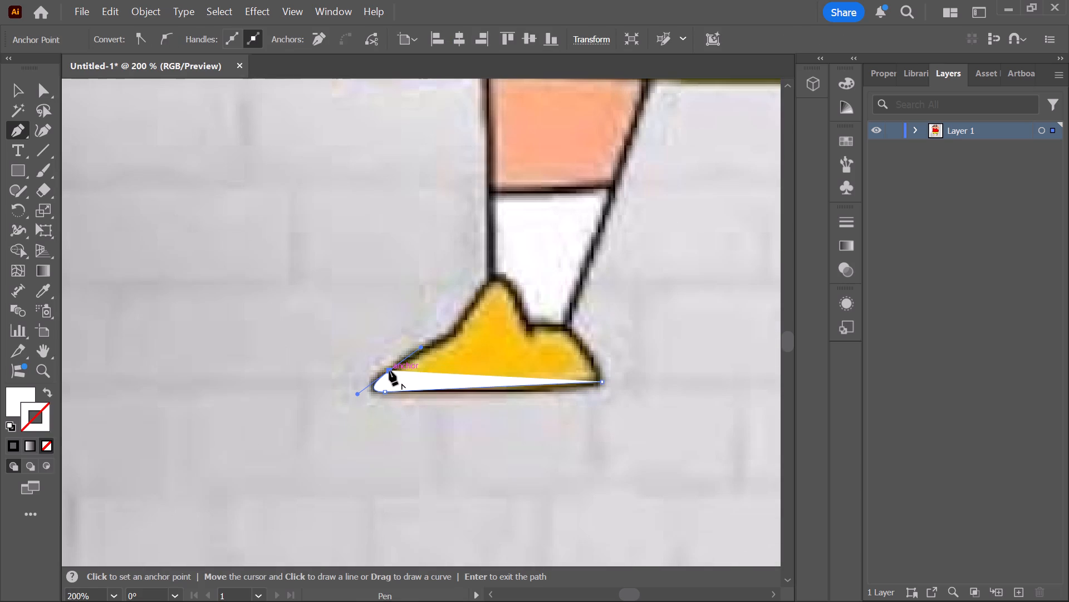
click(389, 370)
drag(455, 335, 460, 335)
click(453, 334)
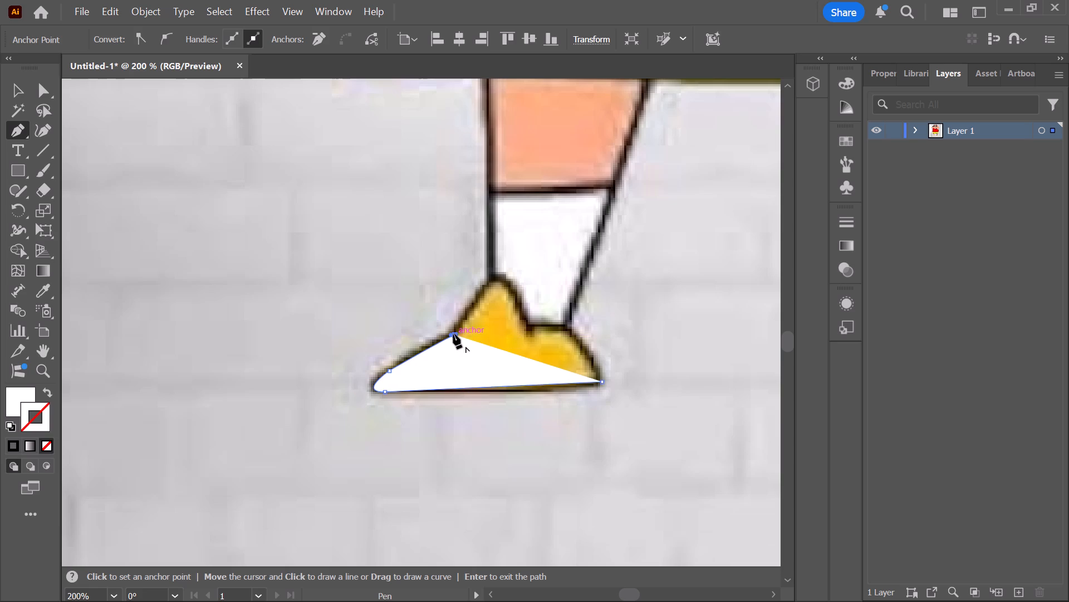
click(489, 283)
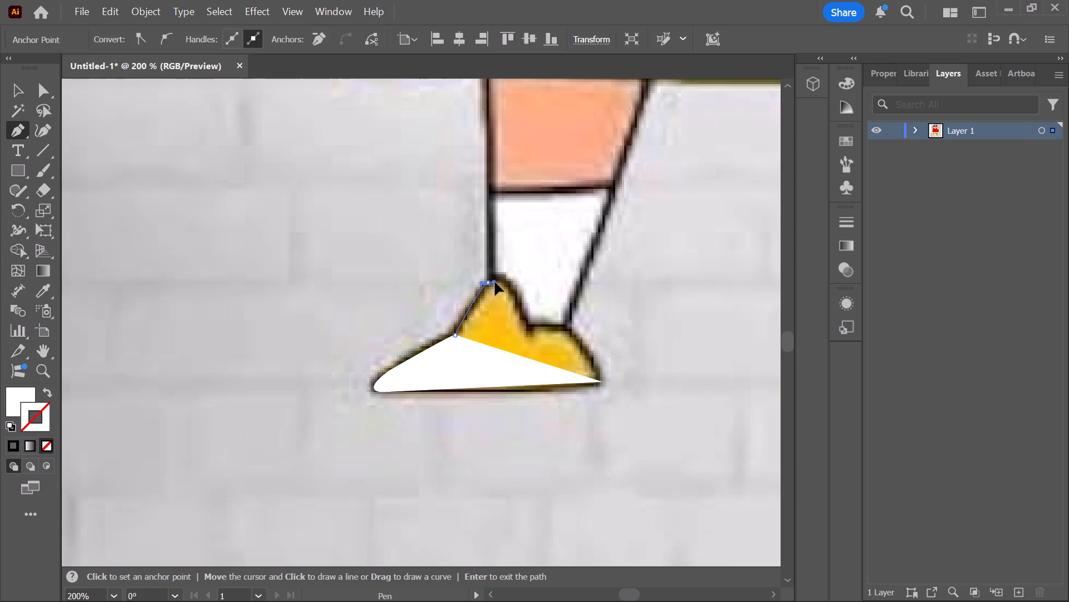
click(487, 284)
Continue the Pen path up the leg's outer edge and along the hem to the lower outer corner of the yellow shorts.
scroll(512, 193, up, 6)
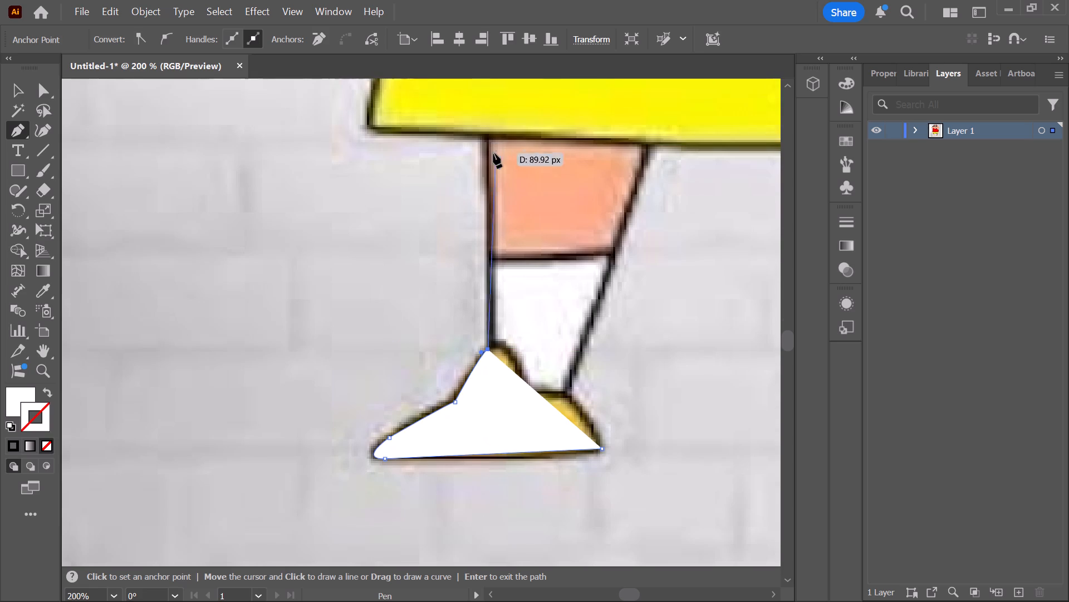
scroll(493, 153, up, 2)
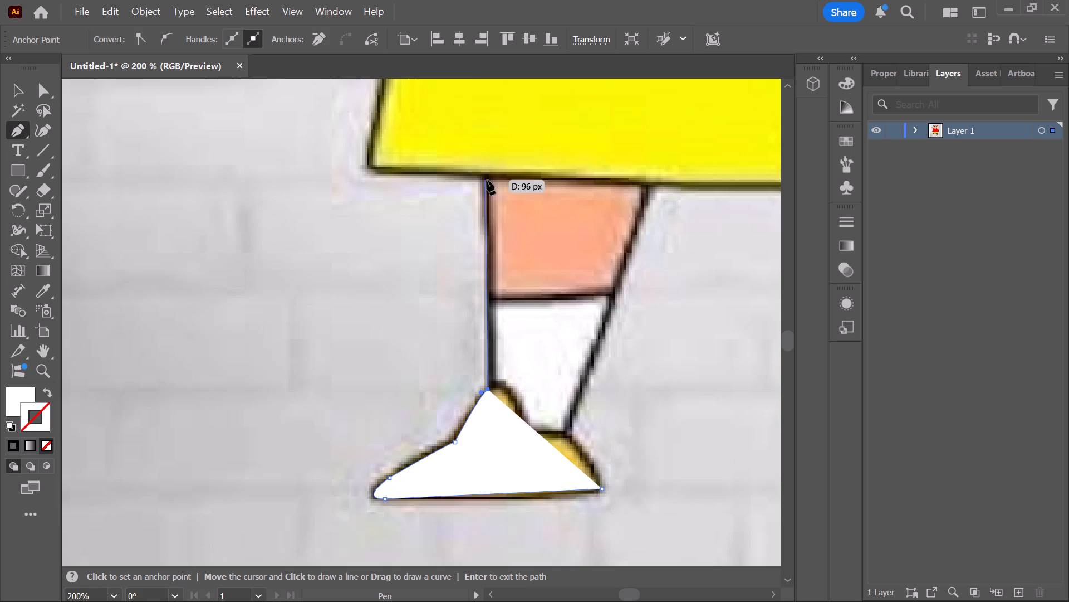
click(484, 178)
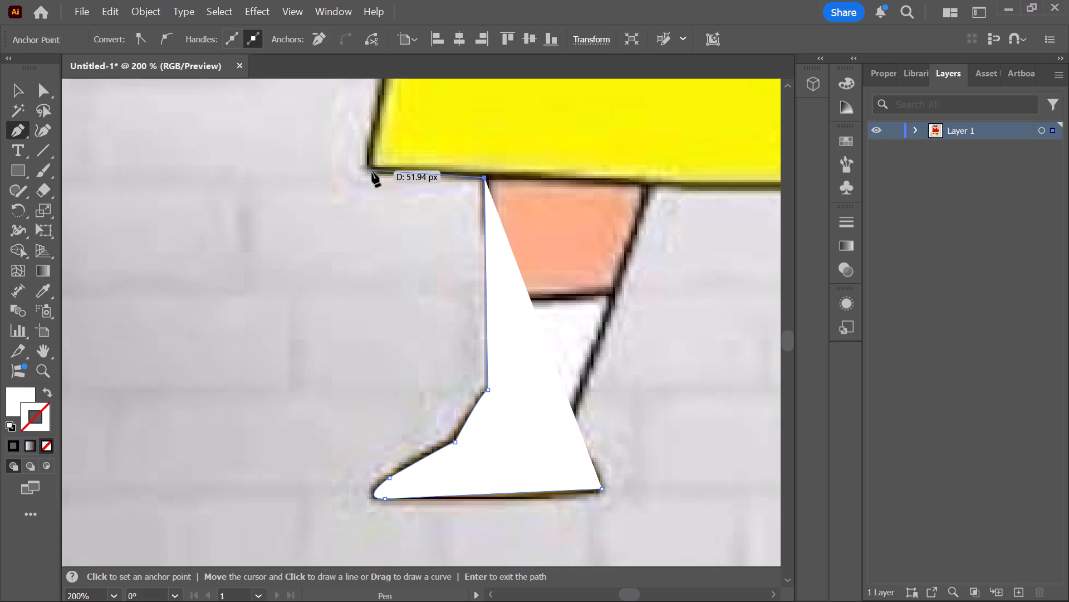
click(368, 170)
Set the traced path's fill to None.
scroll(370, 172, up, 5)
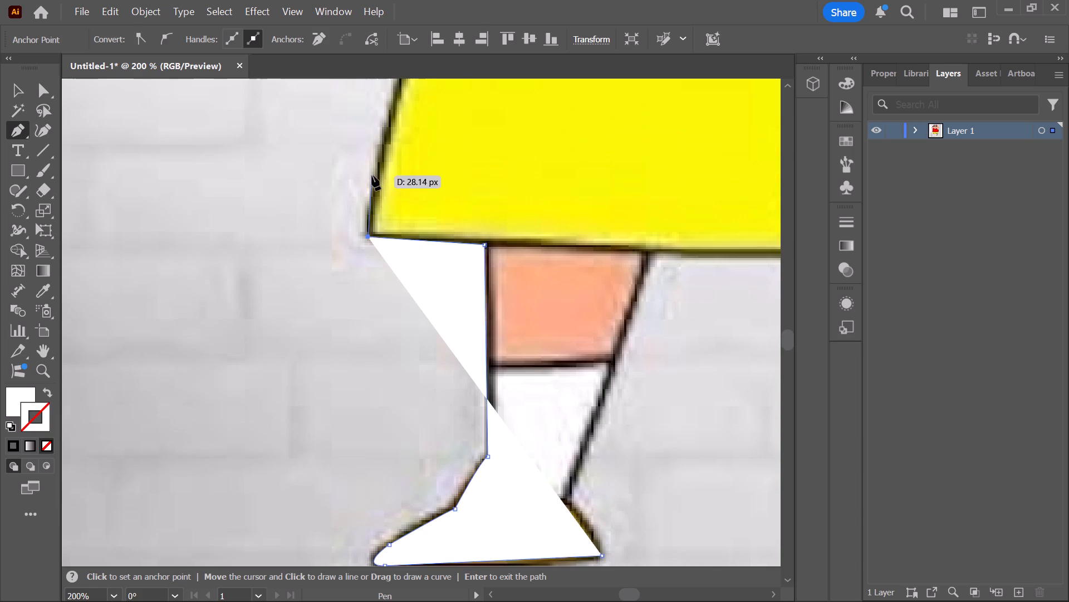
scroll(376, 185, up, 4)
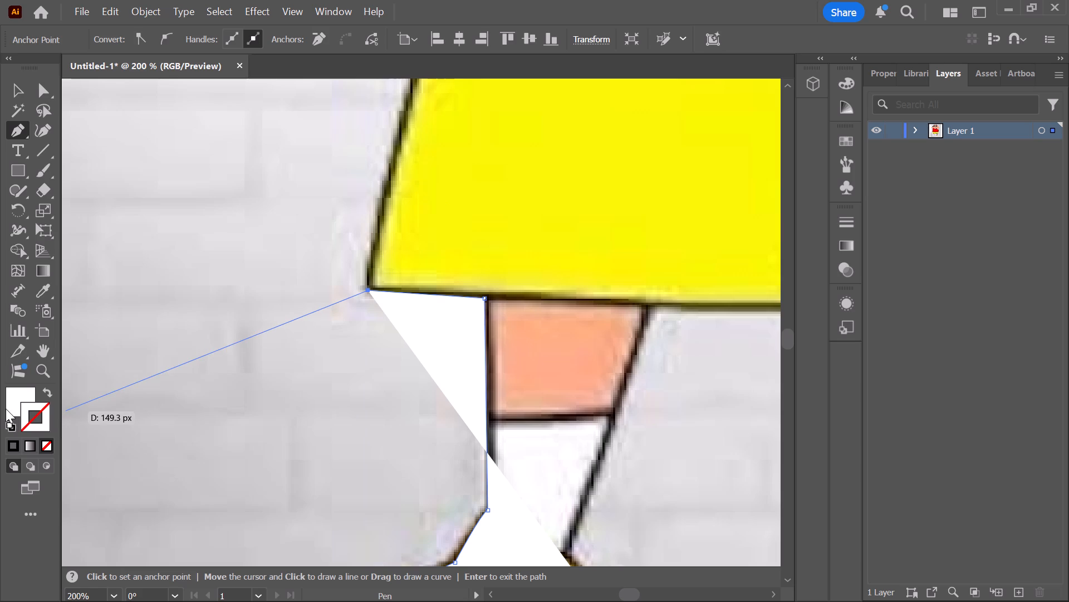
click(8, 407)
click(53, 441)
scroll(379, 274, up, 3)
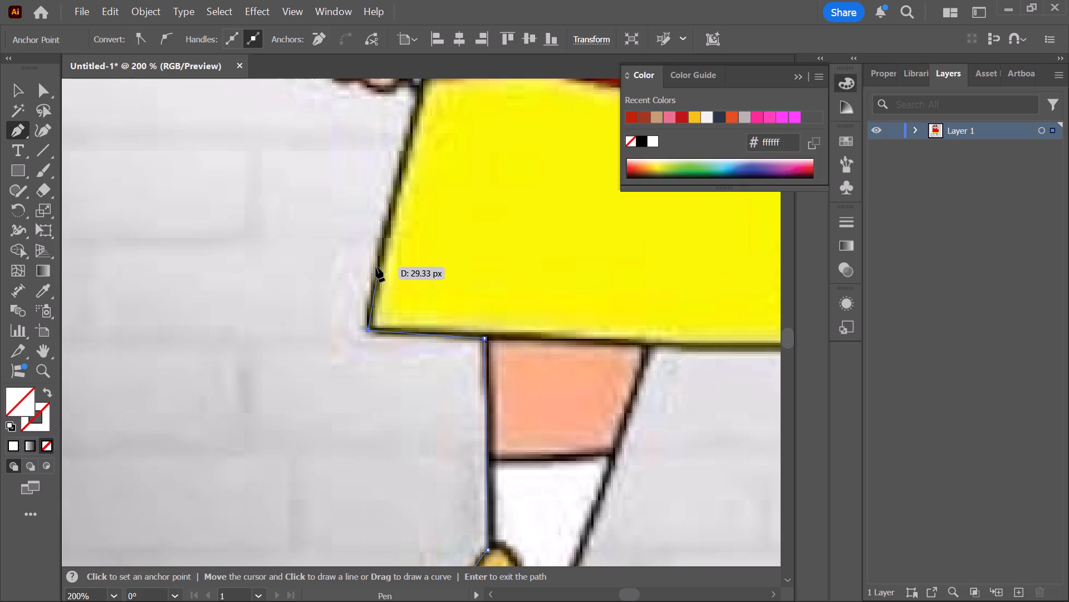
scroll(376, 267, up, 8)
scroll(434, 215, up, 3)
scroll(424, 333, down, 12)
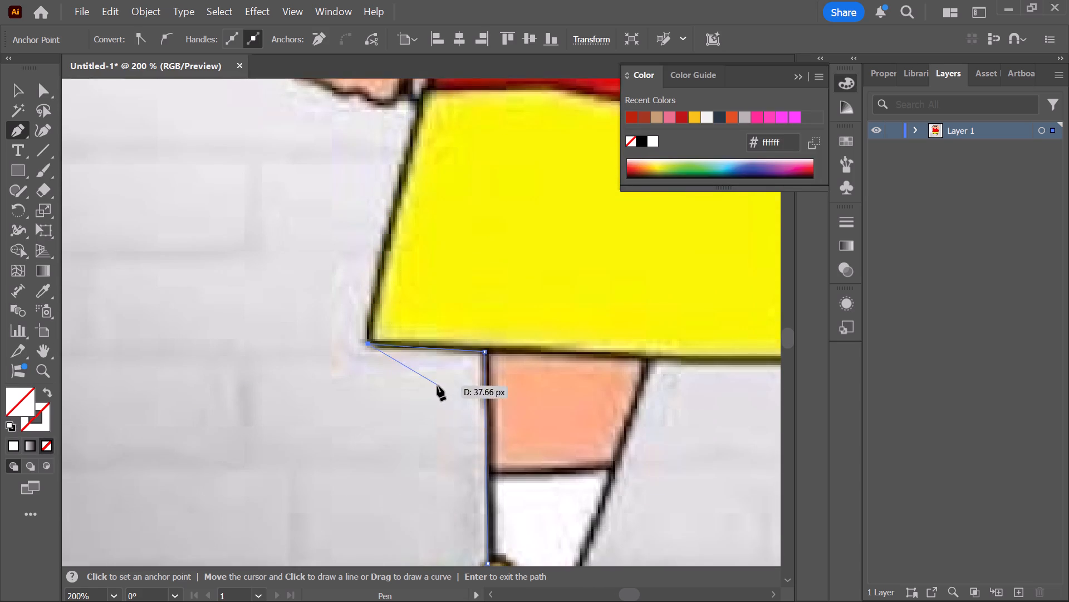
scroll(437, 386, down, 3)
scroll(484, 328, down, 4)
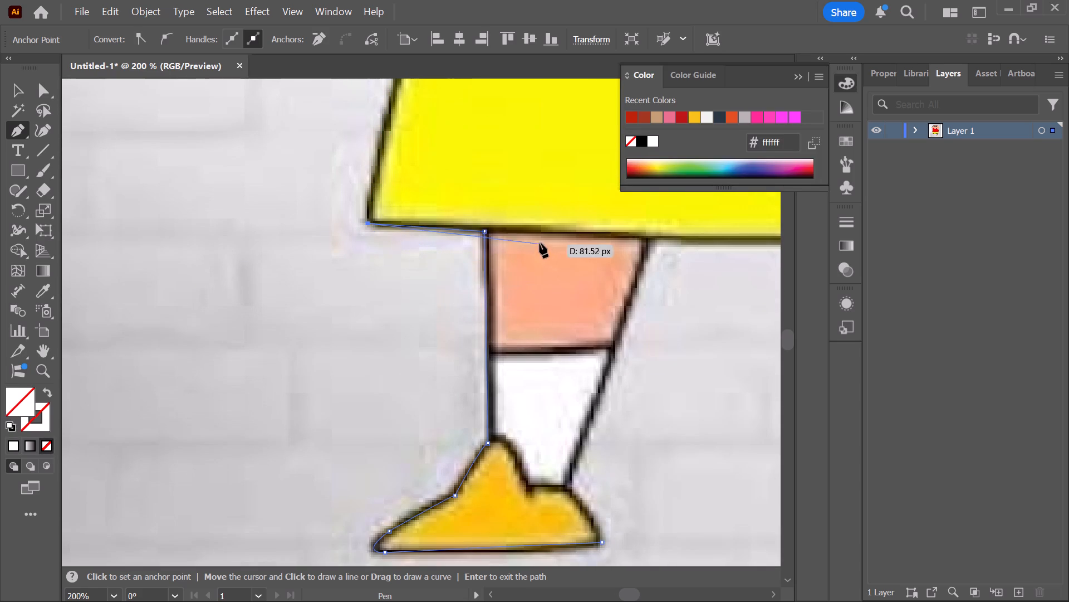
Undo the fill change and the path segments along the leg and shorts hem, back to the shoe's ankle point.
key(ctrl+z)
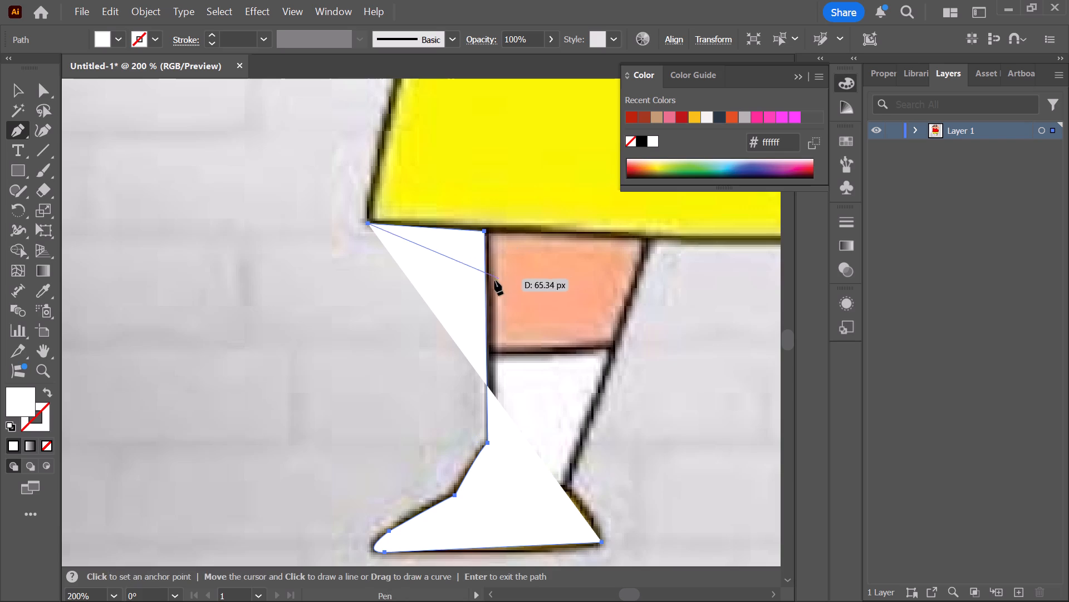
key(ctrl+z)
key(ctrl+z)
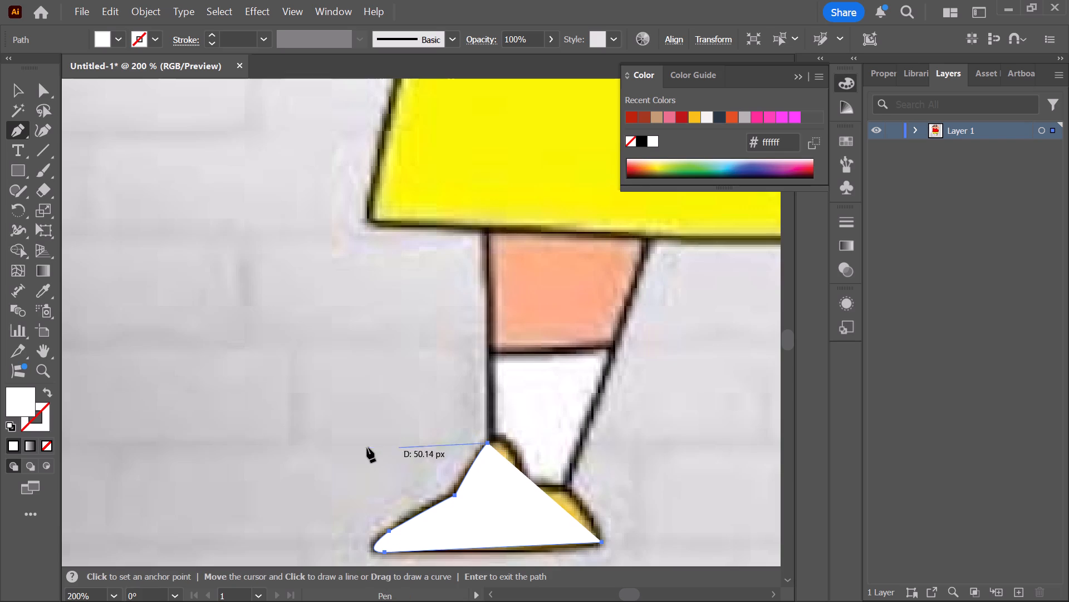
Set the open shoe path's fill to None.
click(14, 399)
click(47, 439)
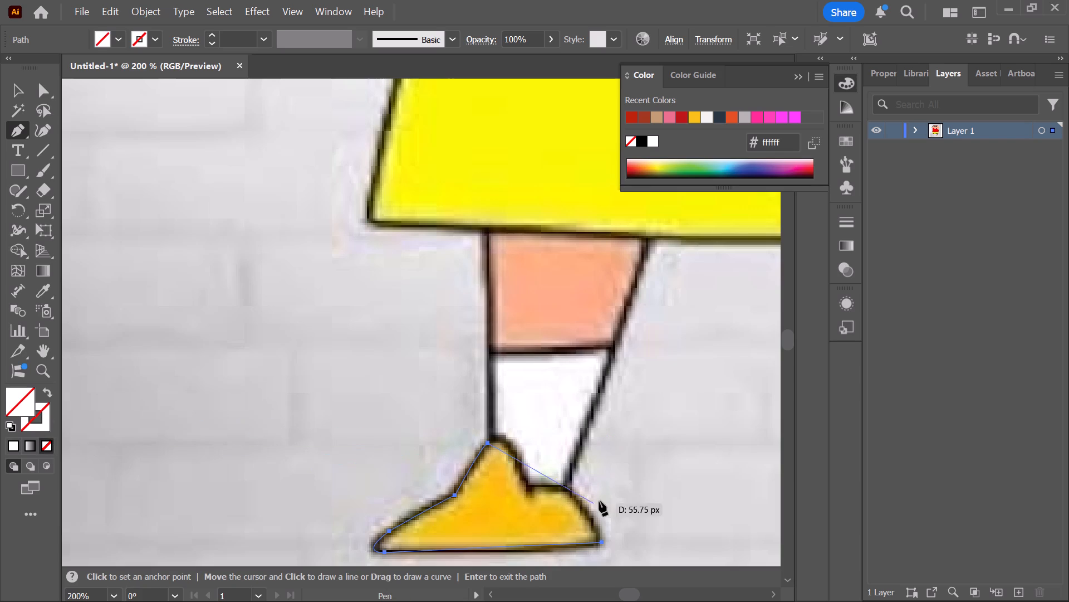
Continue the Pen path from the ankle over the shoe's tongue, along the sock opening and down the heel, closing the shoe outline.
drag(513, 459, 516, 467)
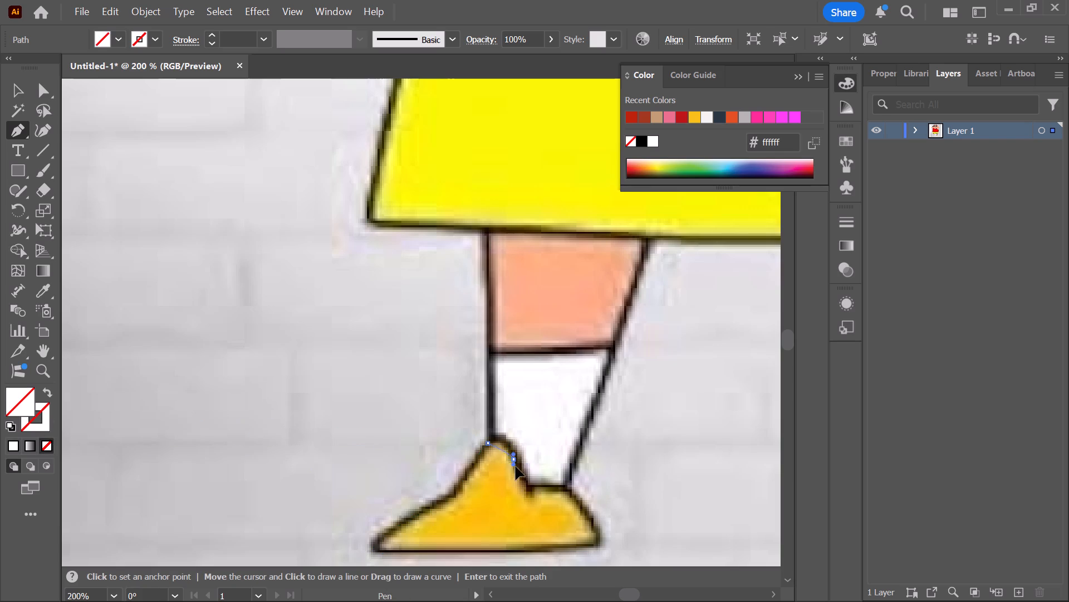
drag(516, 467, 525, 486)
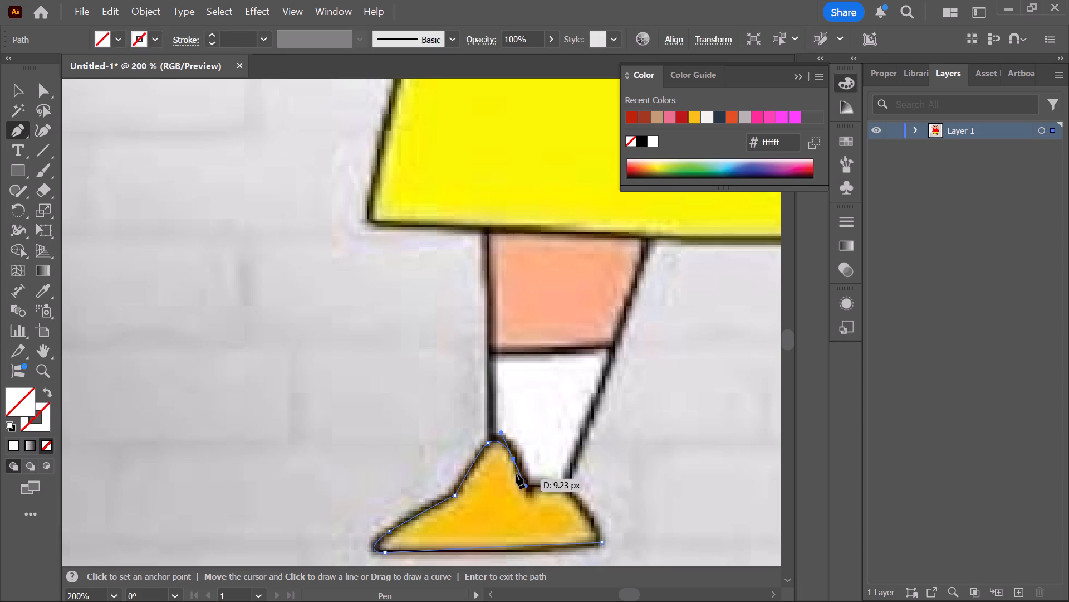
click(513, 458)
click(528, 491)
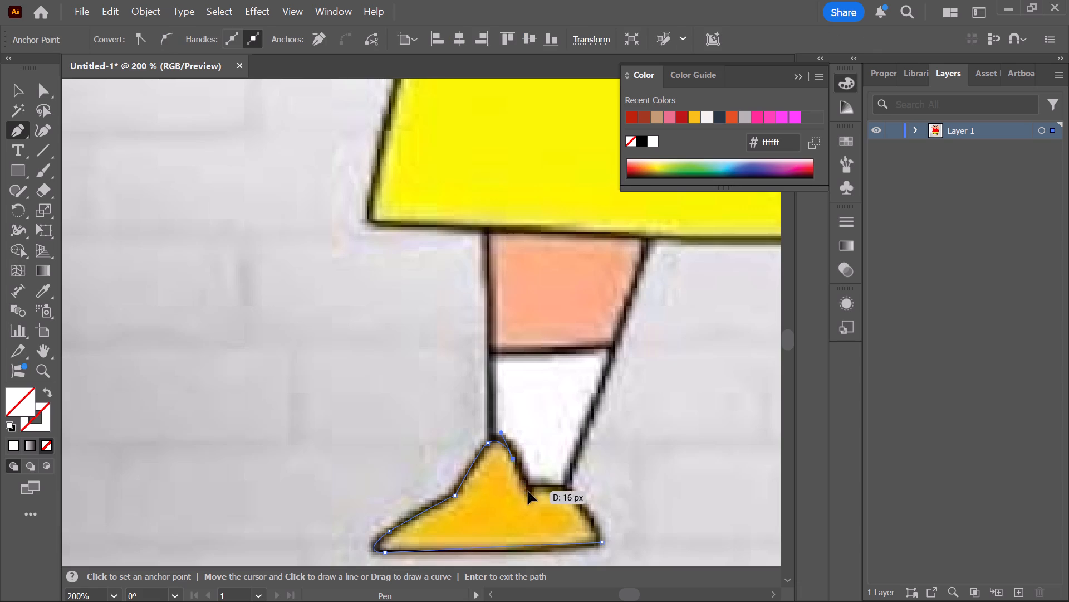
click(528, 493)
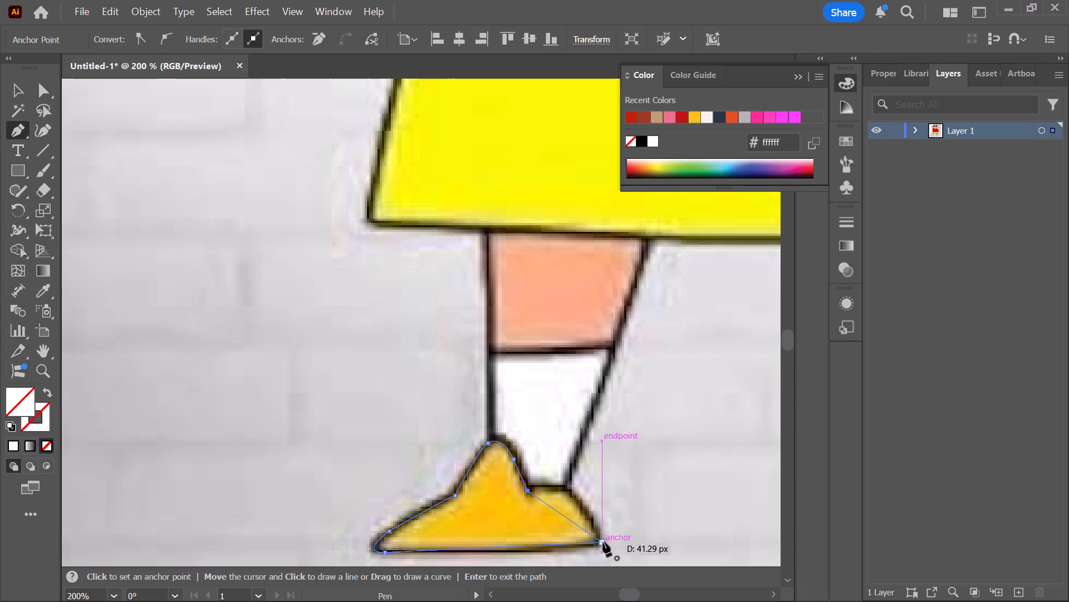
drag(566, 491, 589, 496)
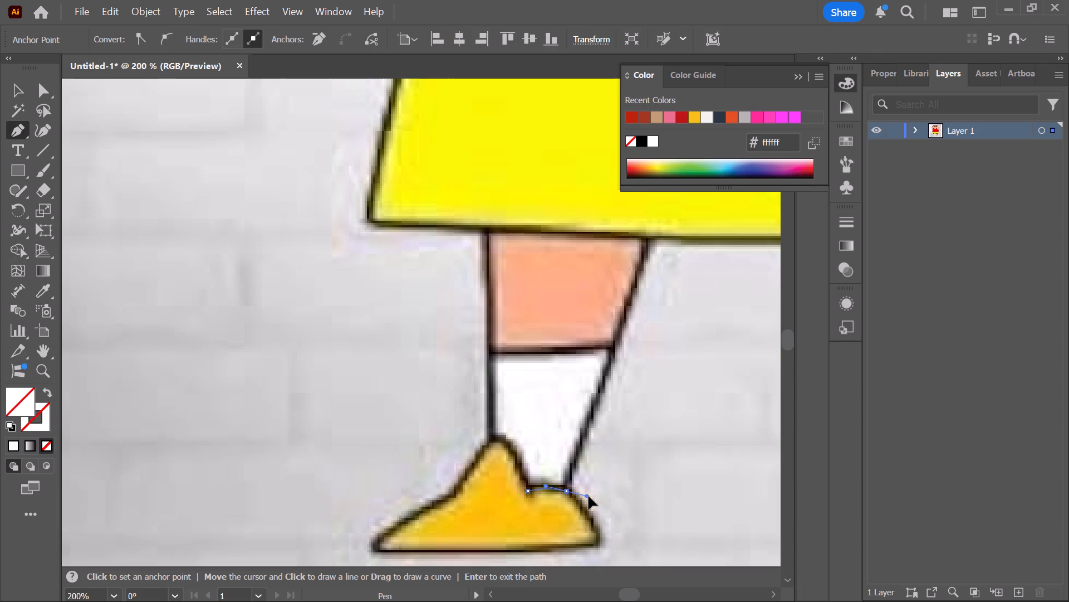
drag(589, 496, 611, 501)
drag(611, 501, 611, 503)
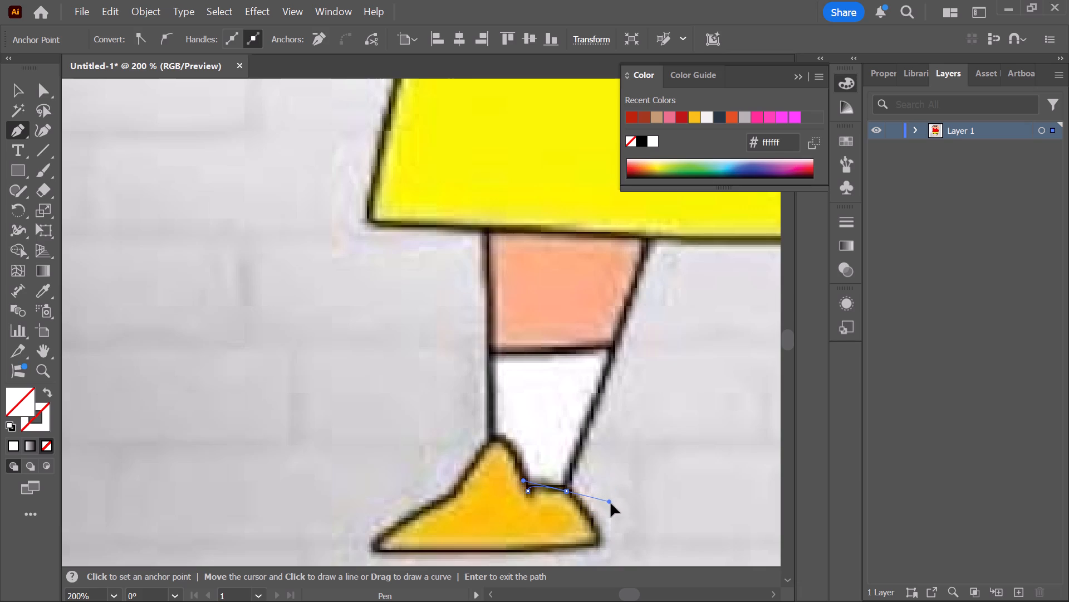
drag(611, 503, 611, 503)
click(566, 493)
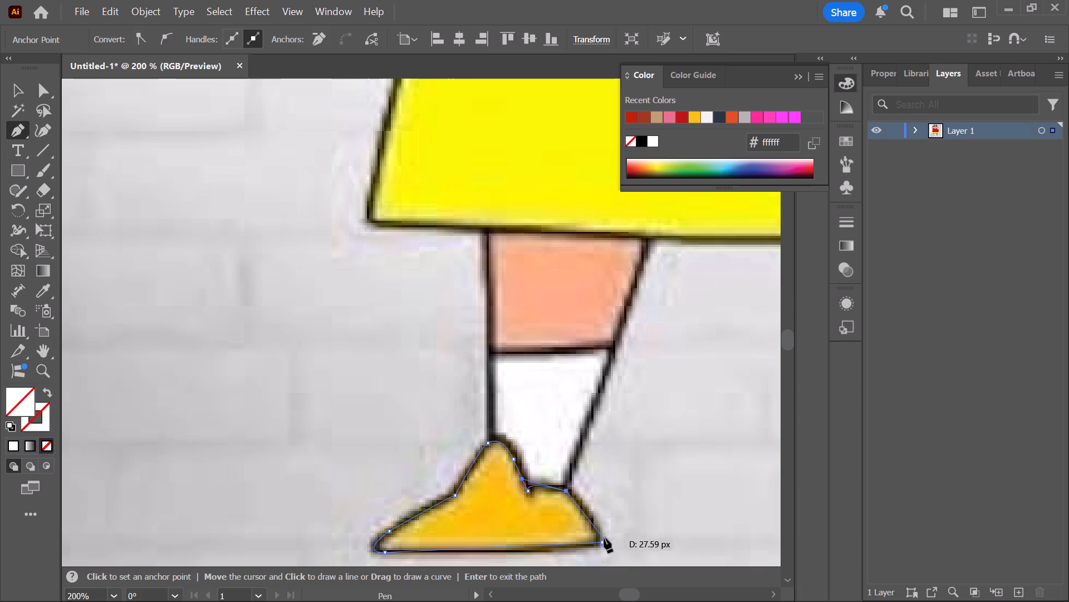
drag(601, 541, 592, 547)
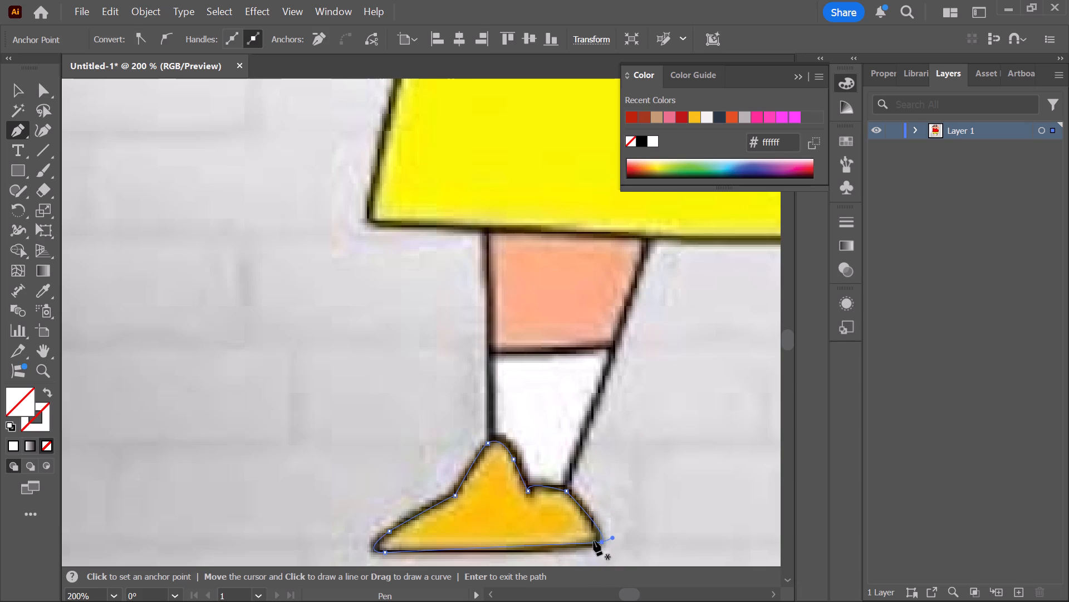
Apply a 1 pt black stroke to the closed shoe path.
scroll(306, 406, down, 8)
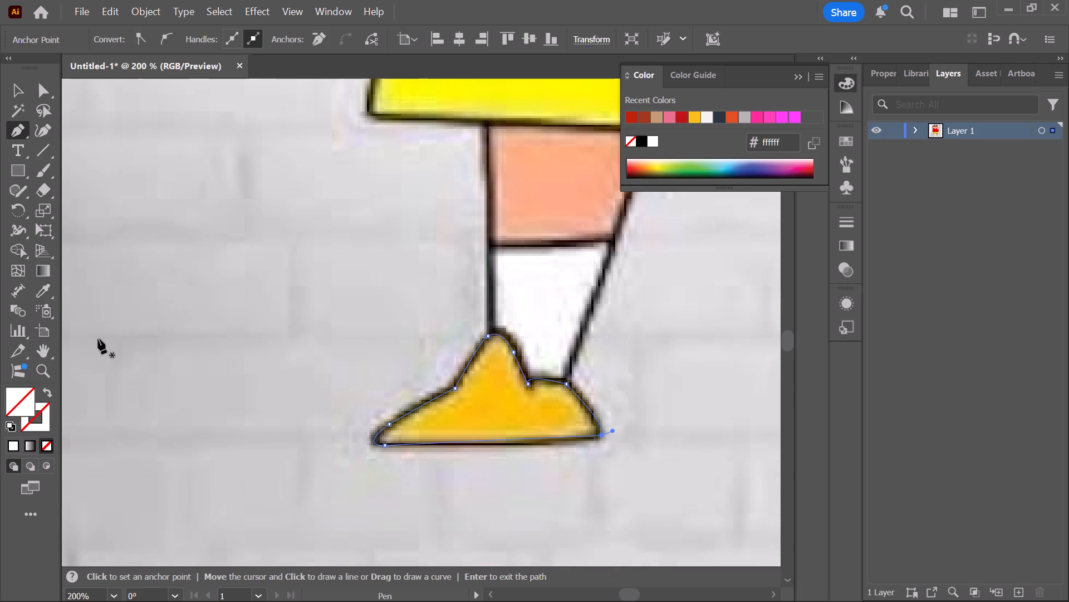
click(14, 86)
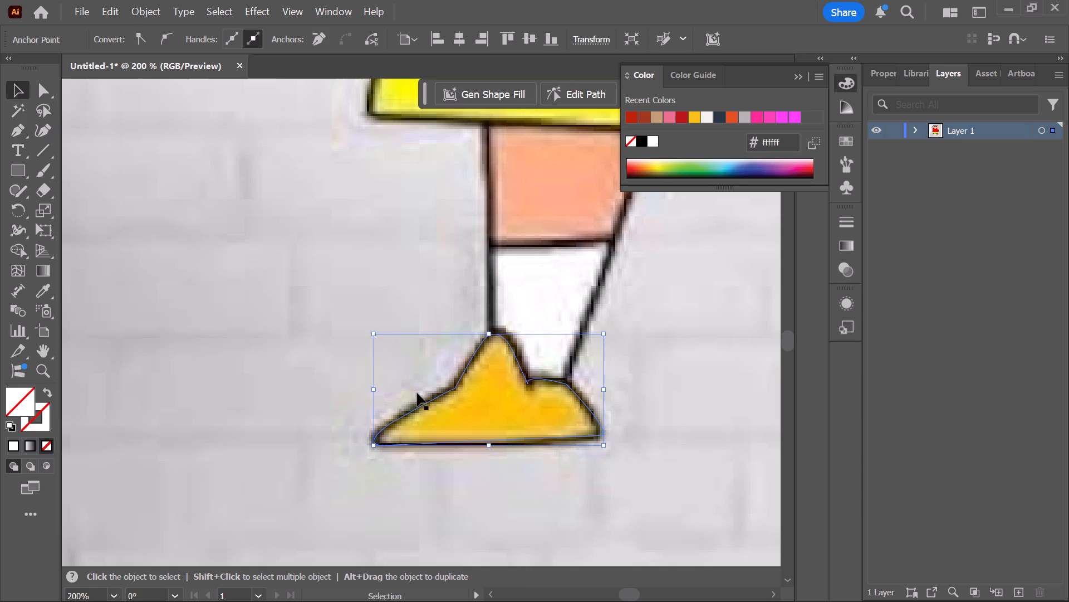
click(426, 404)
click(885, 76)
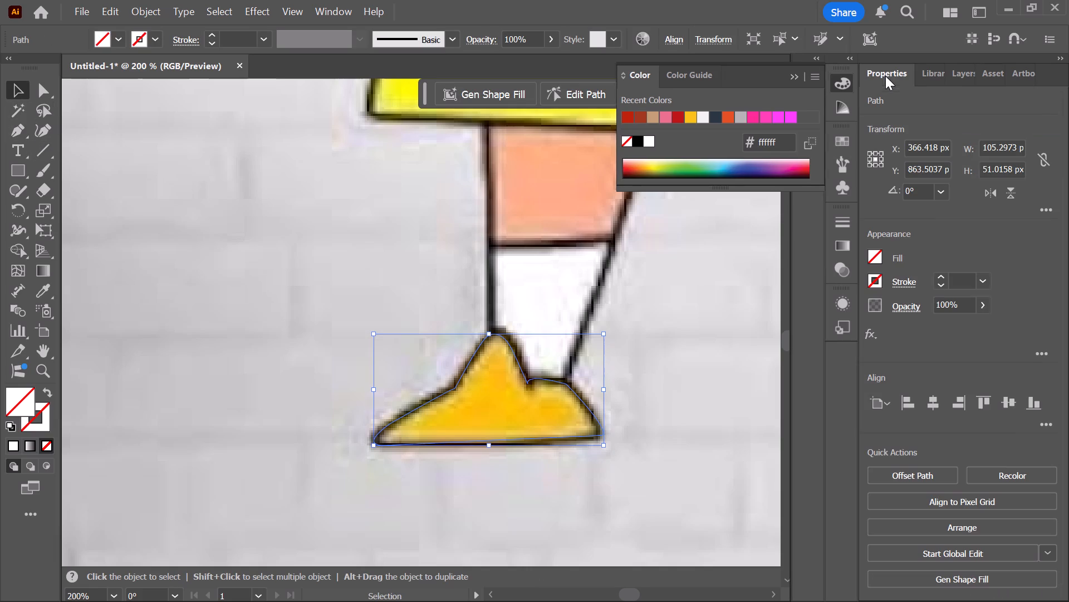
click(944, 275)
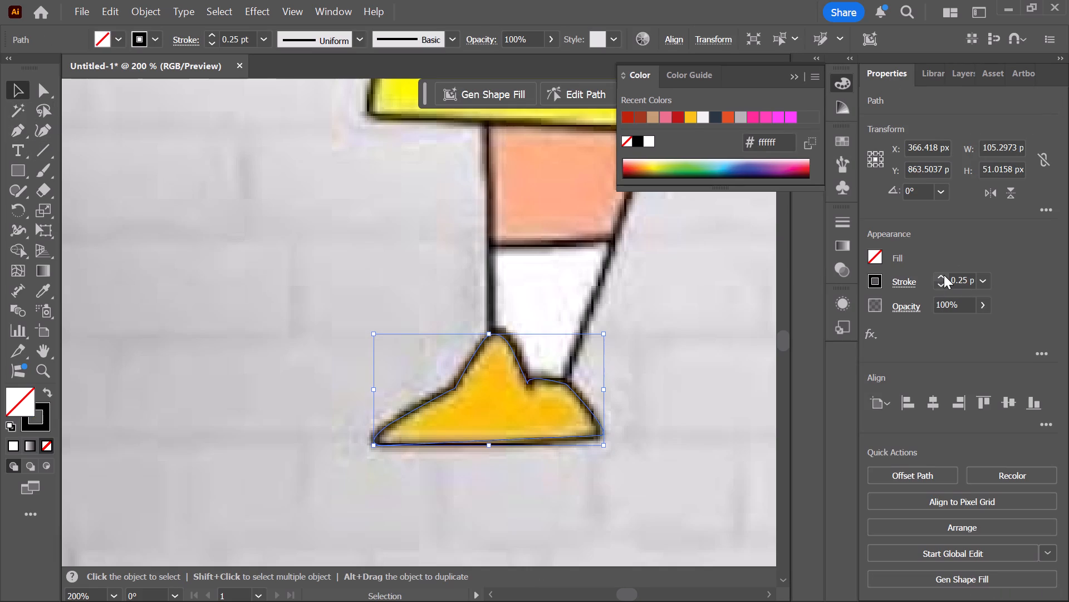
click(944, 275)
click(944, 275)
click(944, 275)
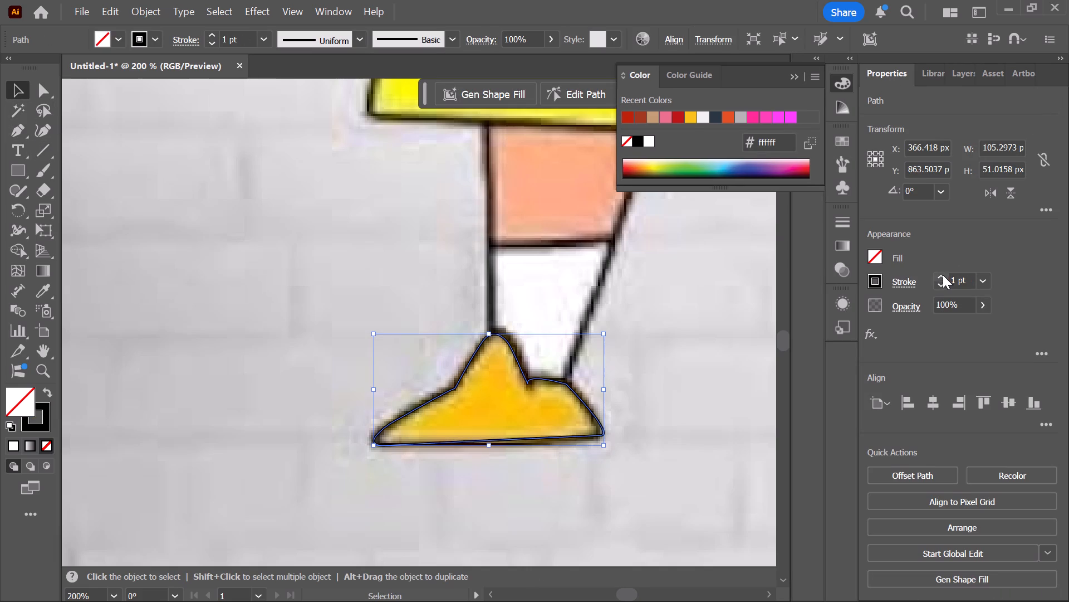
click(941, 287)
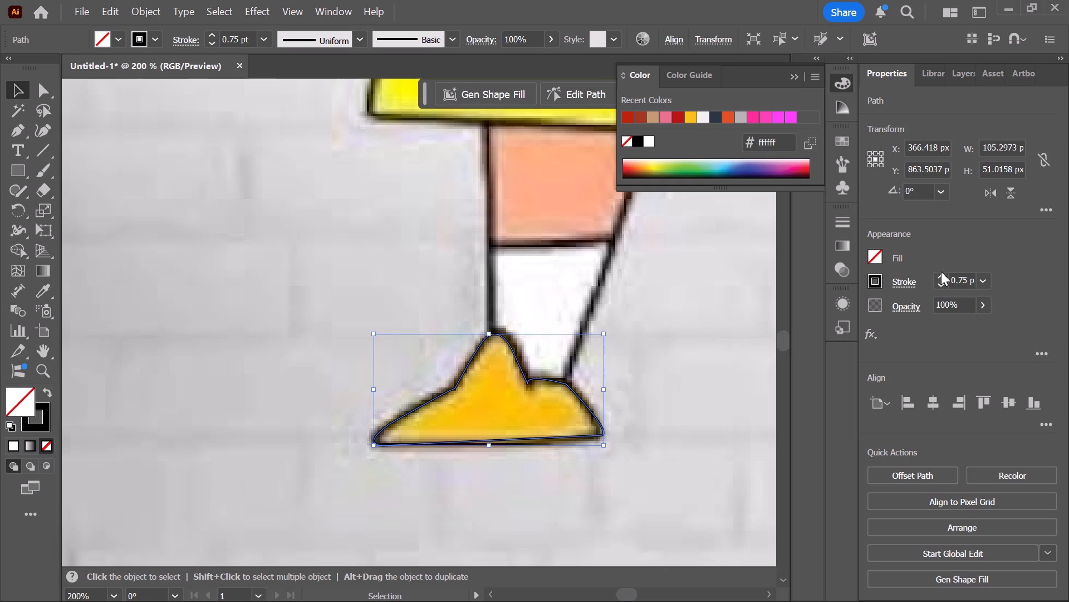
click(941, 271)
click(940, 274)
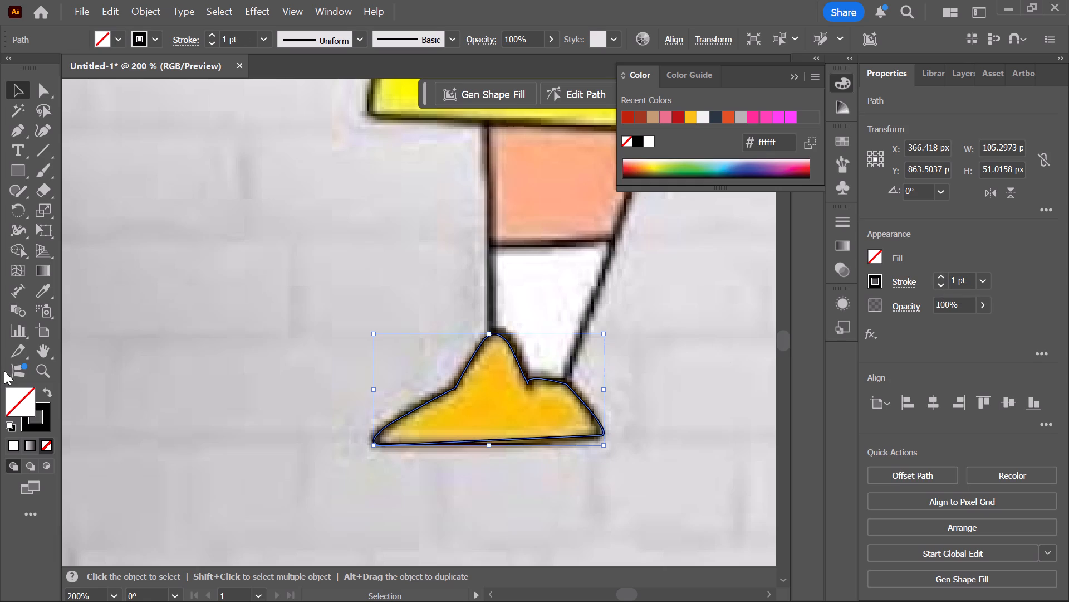
Fill the shoe path with the reference shoe's yellow, #f6c700, sampled with the Eyedropper.
click(25, 394)
click(43, 290)
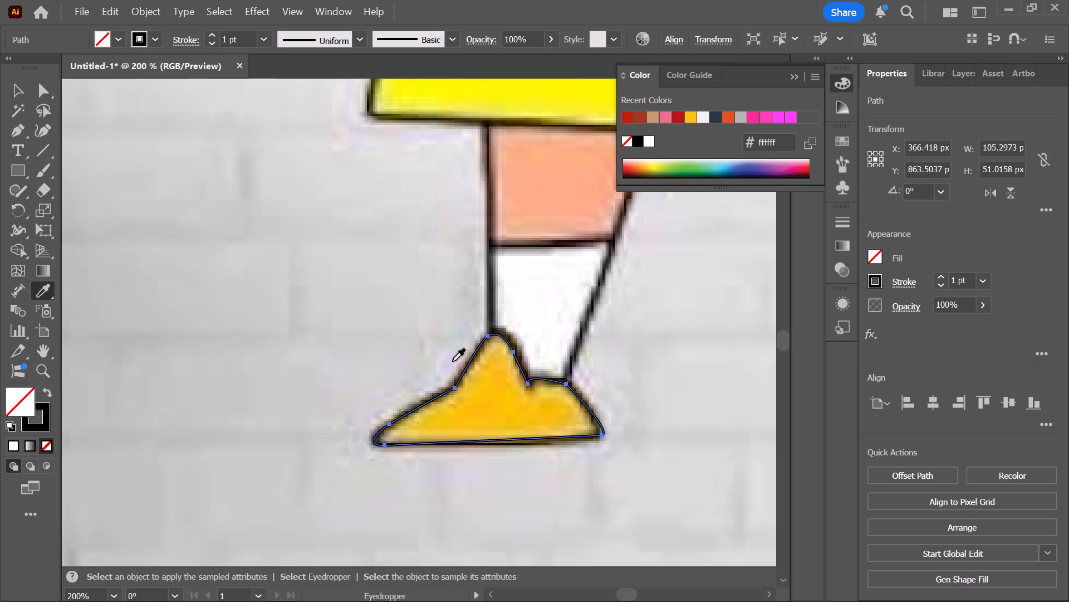
click(509, 396)
Give the yellow shoe shape a 2 pt black stroke and deselect it.
scroll(476, 417, up, 3)
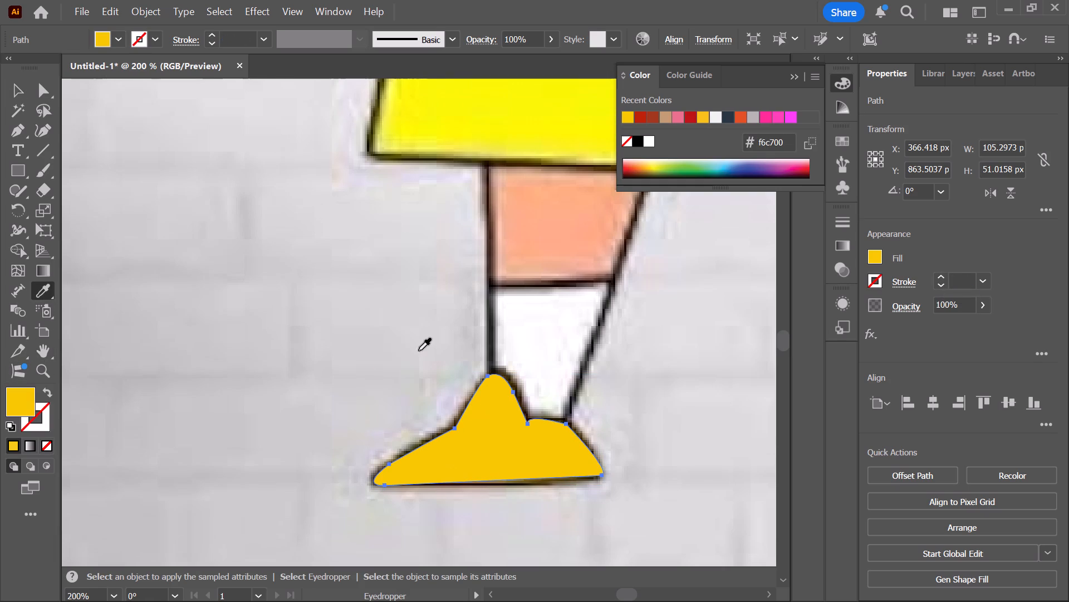
key(c)
click(358, 328)
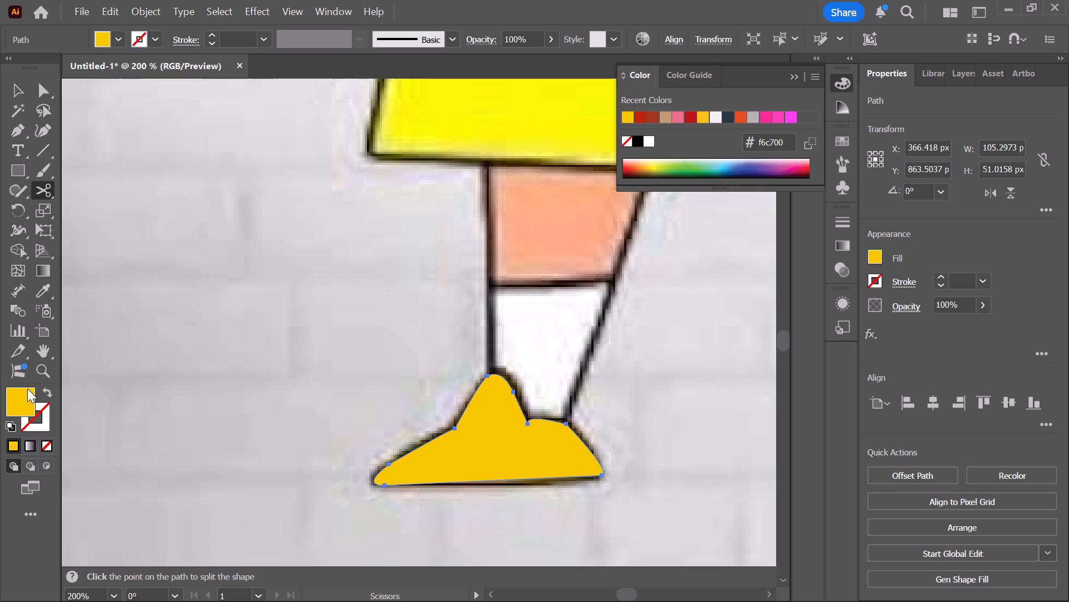
click(51, 430)
click(40, 424)
click(940, 278)
double_click(940, 278)
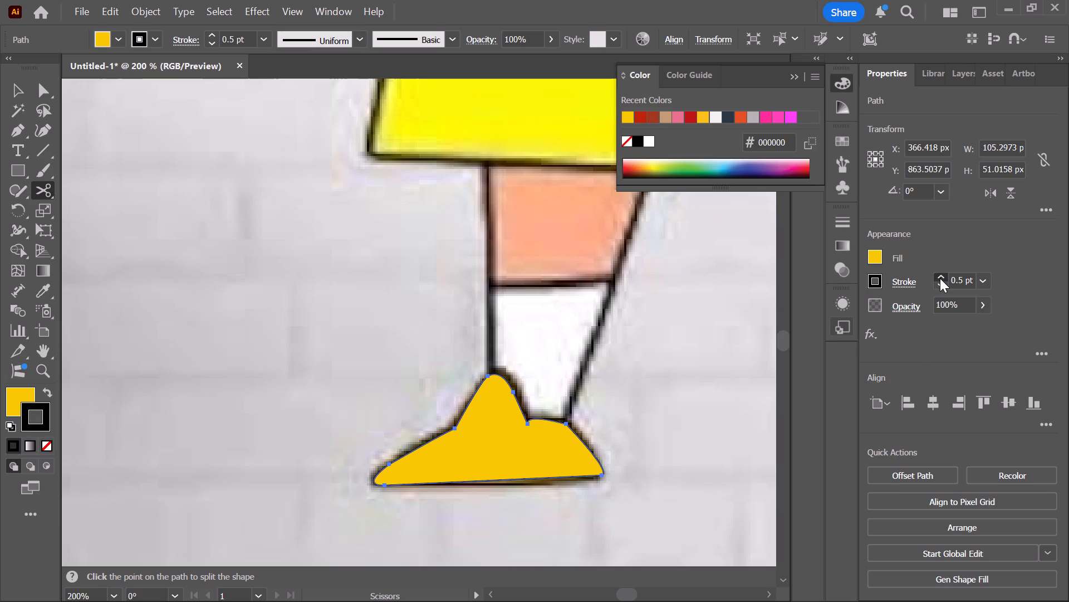
triple_click(940, 278)
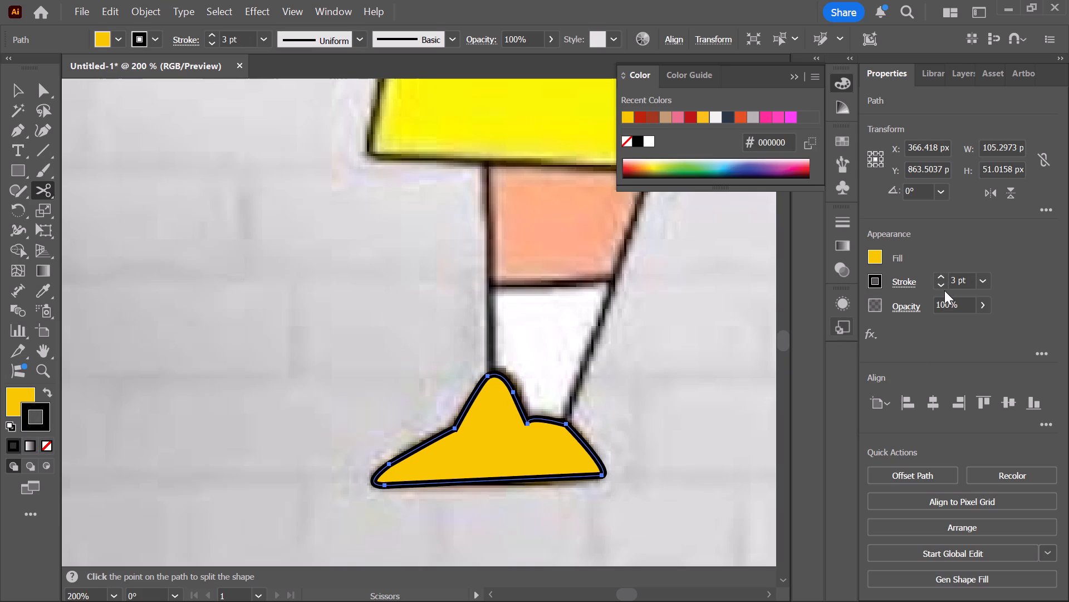
click(940, 283)
click(765, 322)
click(694, 355)
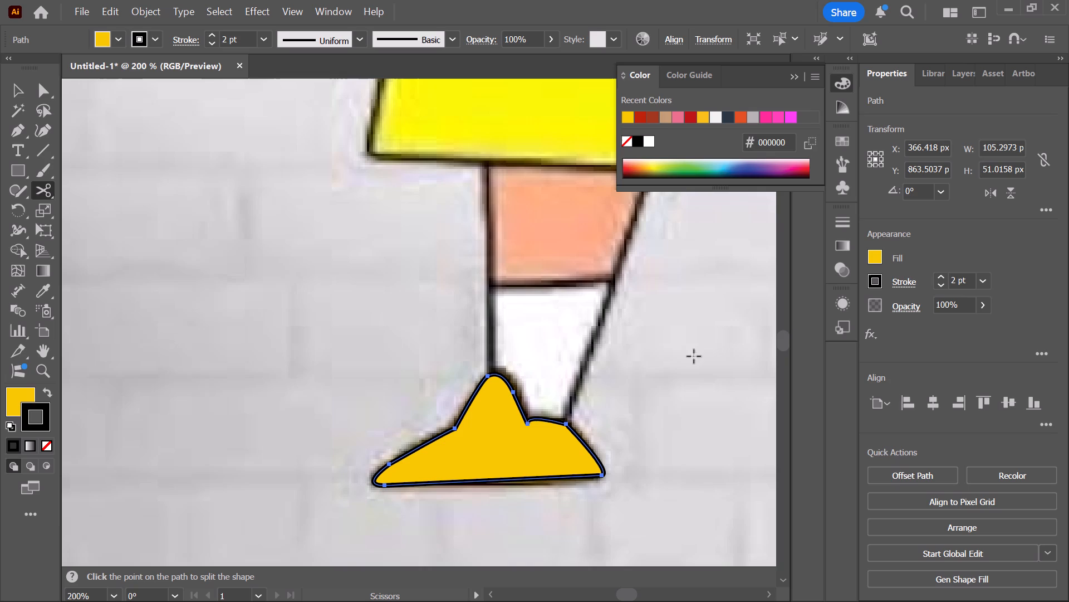
key(v)
click(684, 353)
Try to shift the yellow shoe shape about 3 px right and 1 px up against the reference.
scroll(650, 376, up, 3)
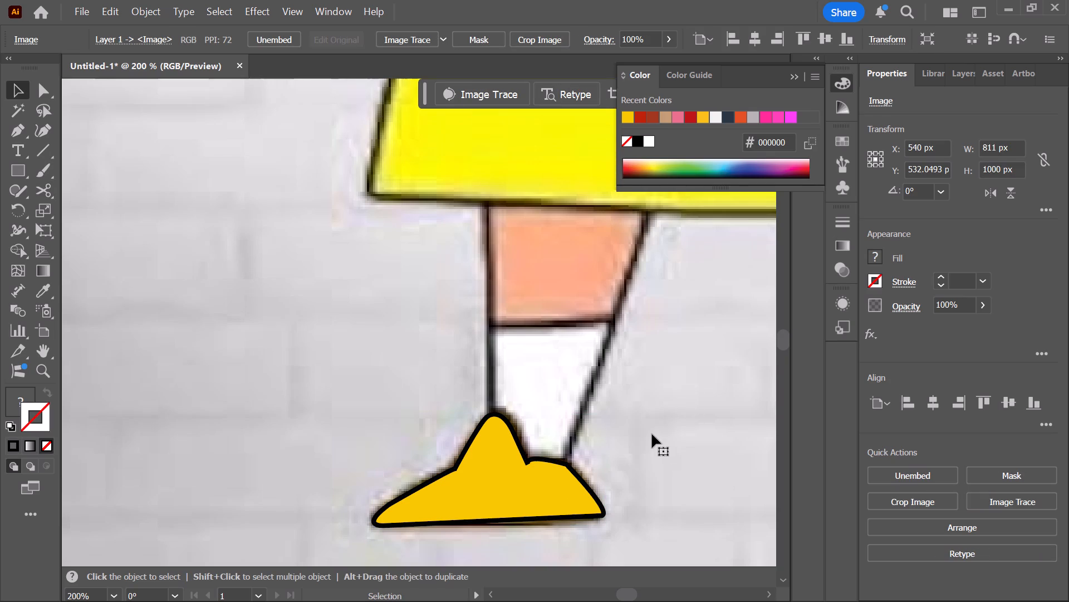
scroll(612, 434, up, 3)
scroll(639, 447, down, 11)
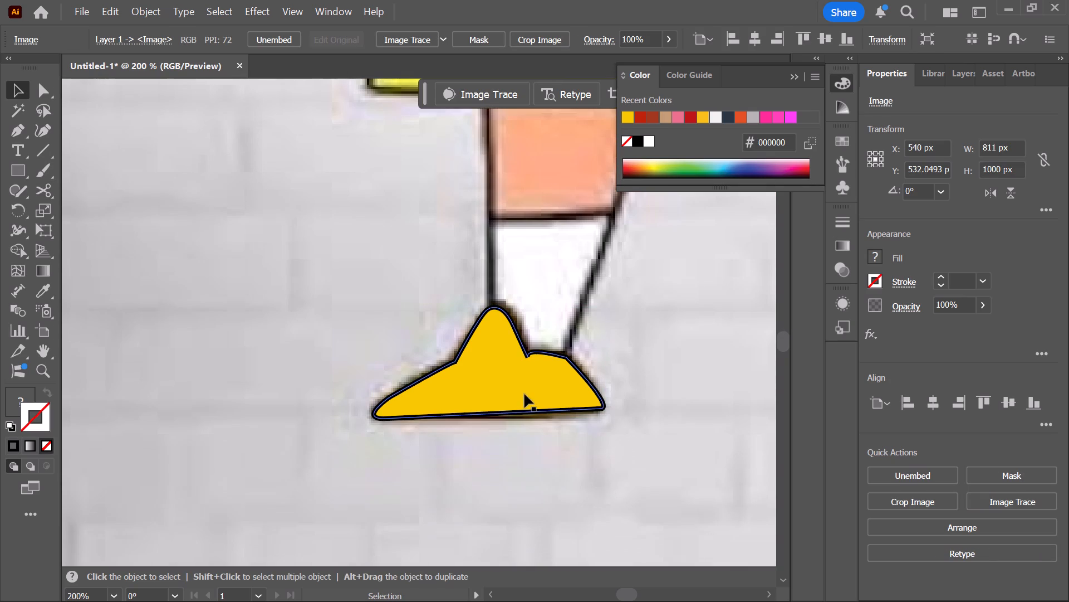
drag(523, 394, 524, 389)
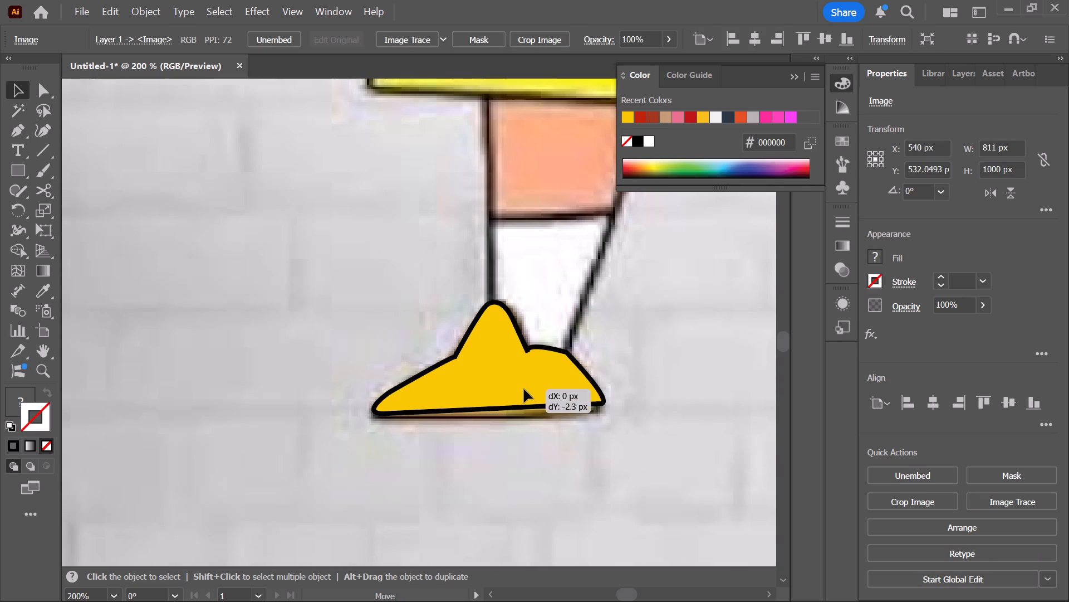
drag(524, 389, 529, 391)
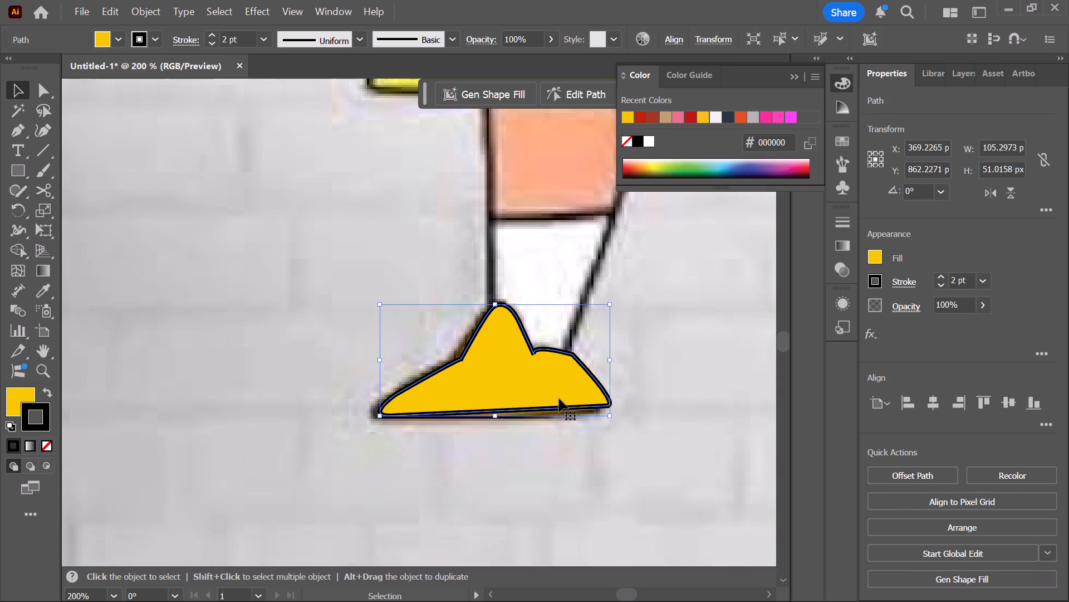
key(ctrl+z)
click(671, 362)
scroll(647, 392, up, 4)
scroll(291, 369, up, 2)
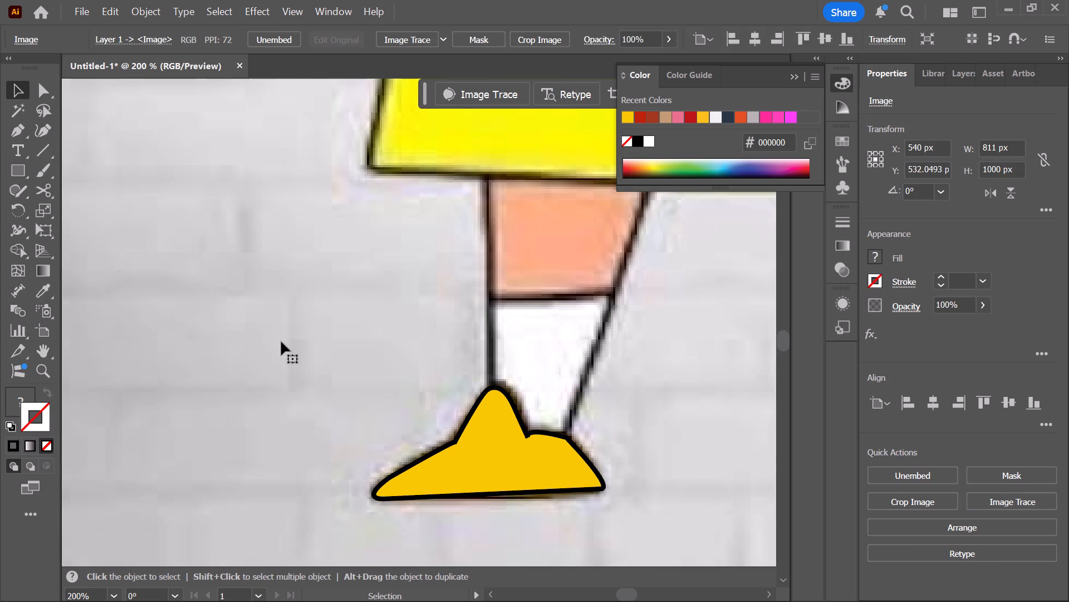
Lock the reference image inside Layer 1 so that it cannot be selected while tracing.
click(944, 75)
click(923, 74)
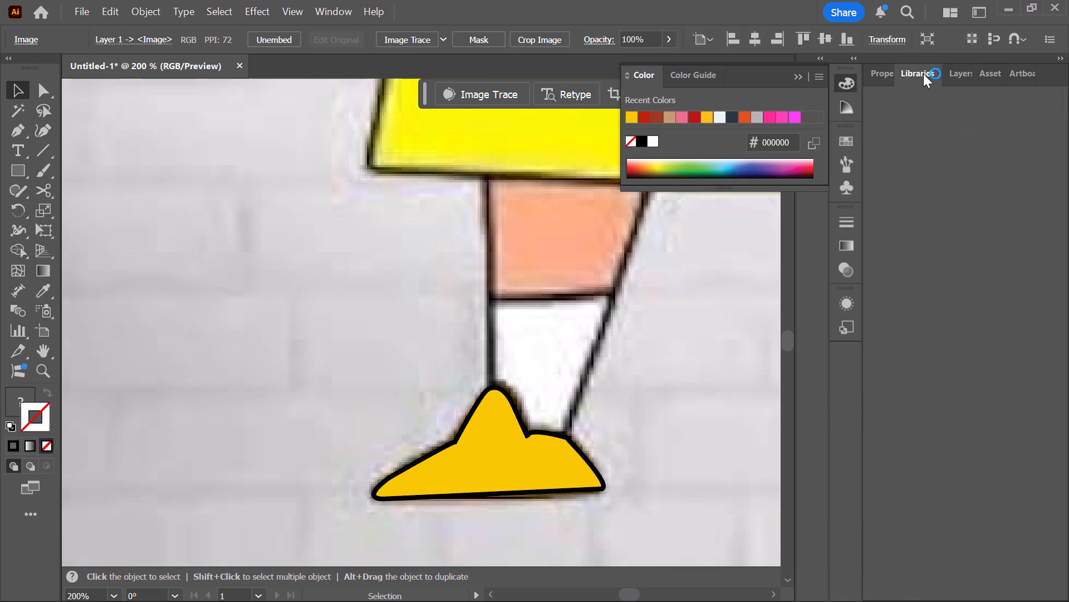
click(964, 71)
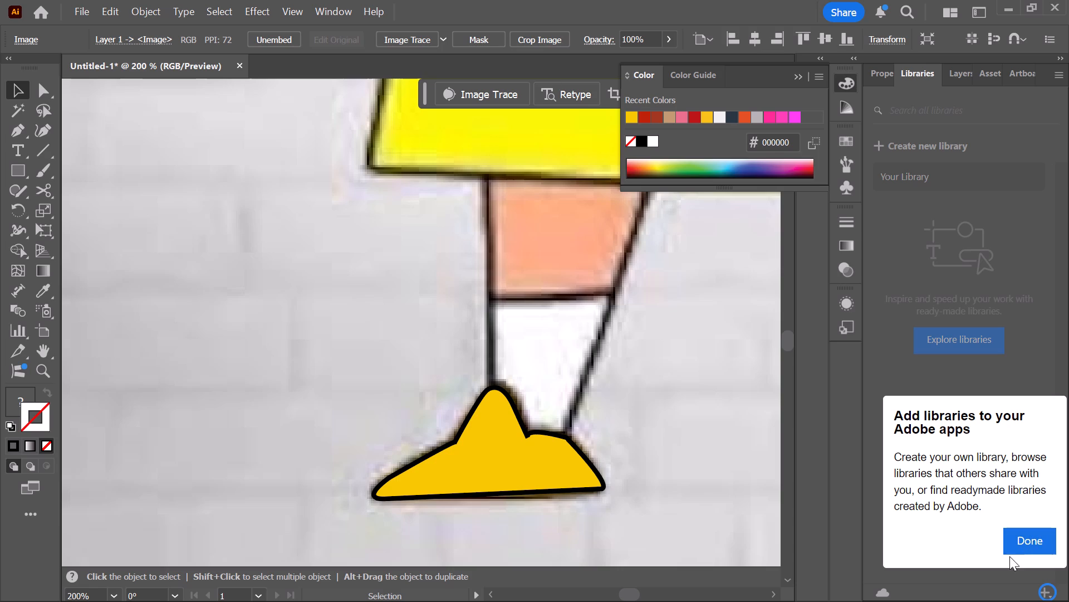
click(959, 556)
click(1048, 377)
scroll(1012, 467, down, 4)
click(963, 79)
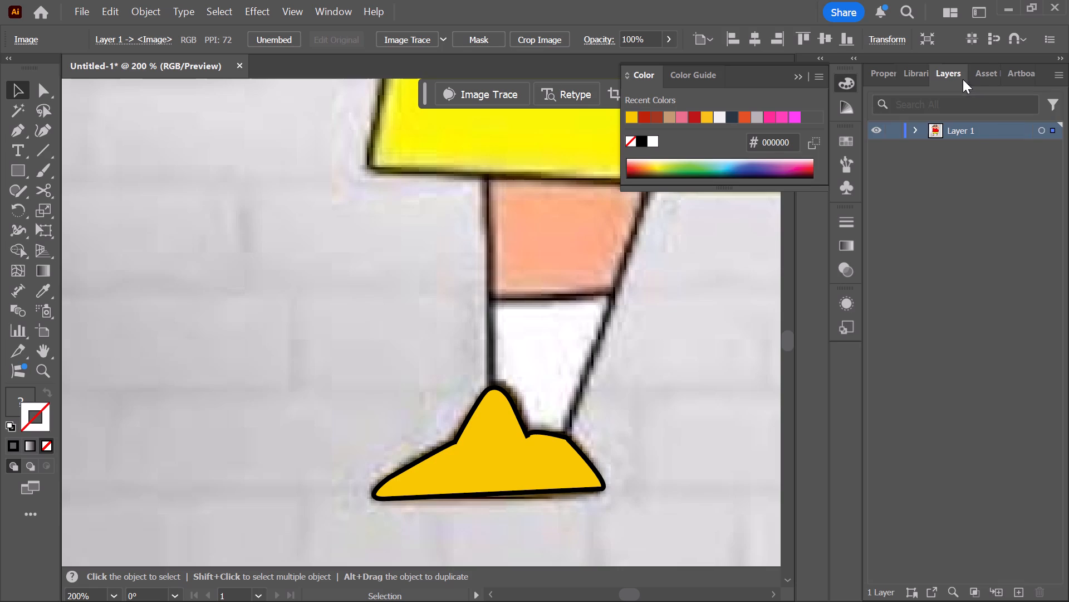
click(919, 126)
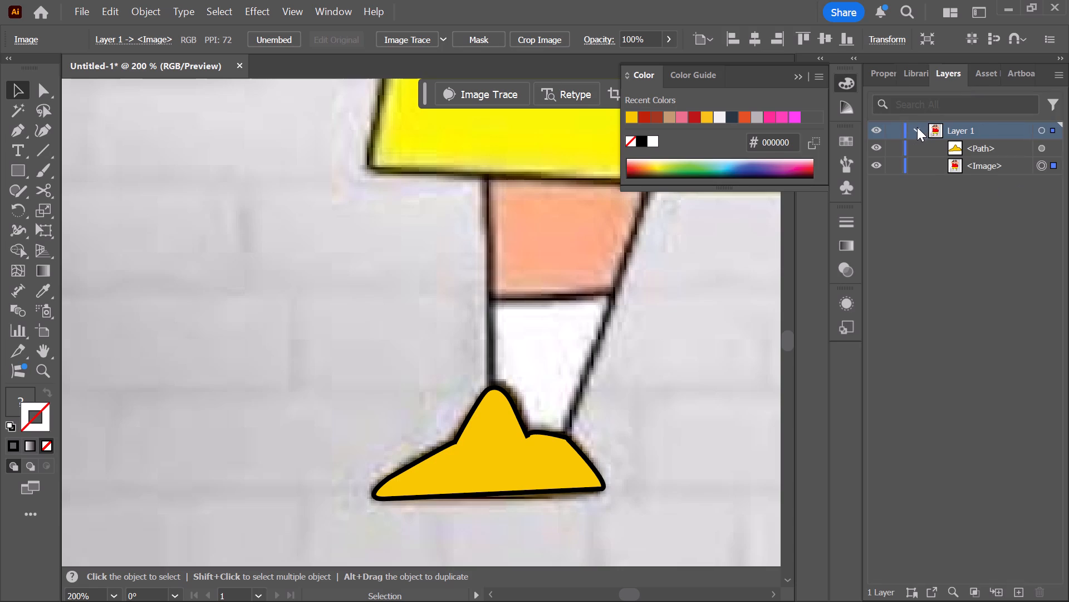
click(890, 166)
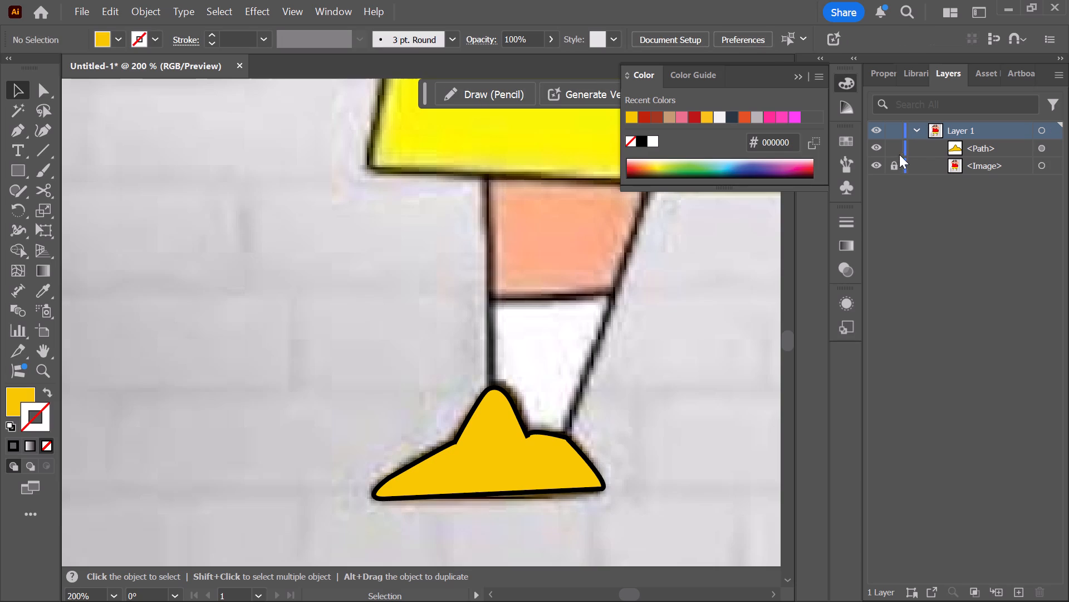
Hide the yellow shoe path to uncover the reference shoe.
click(877, 143)
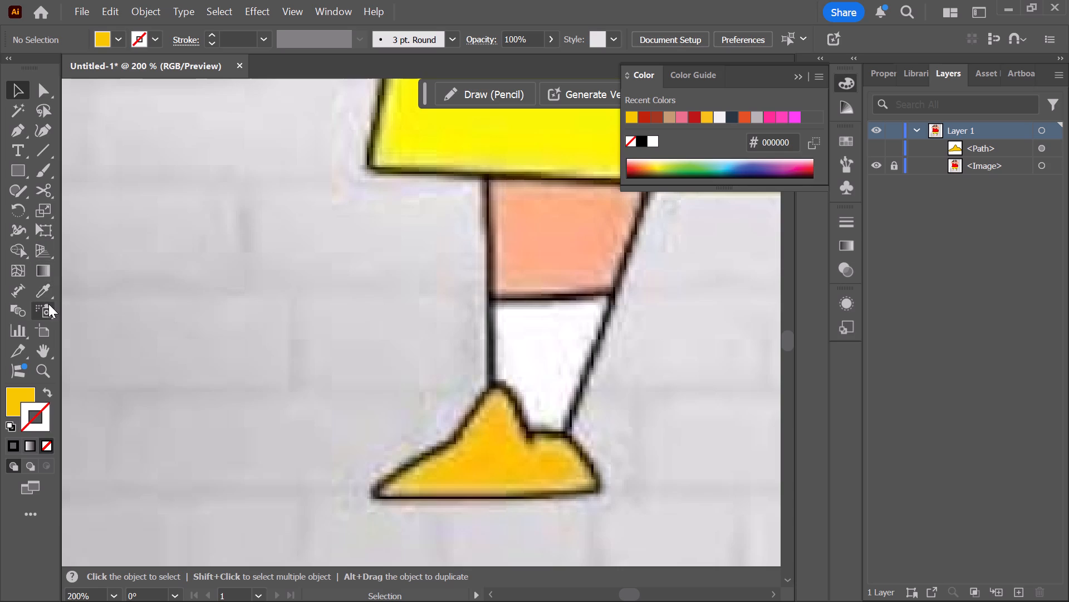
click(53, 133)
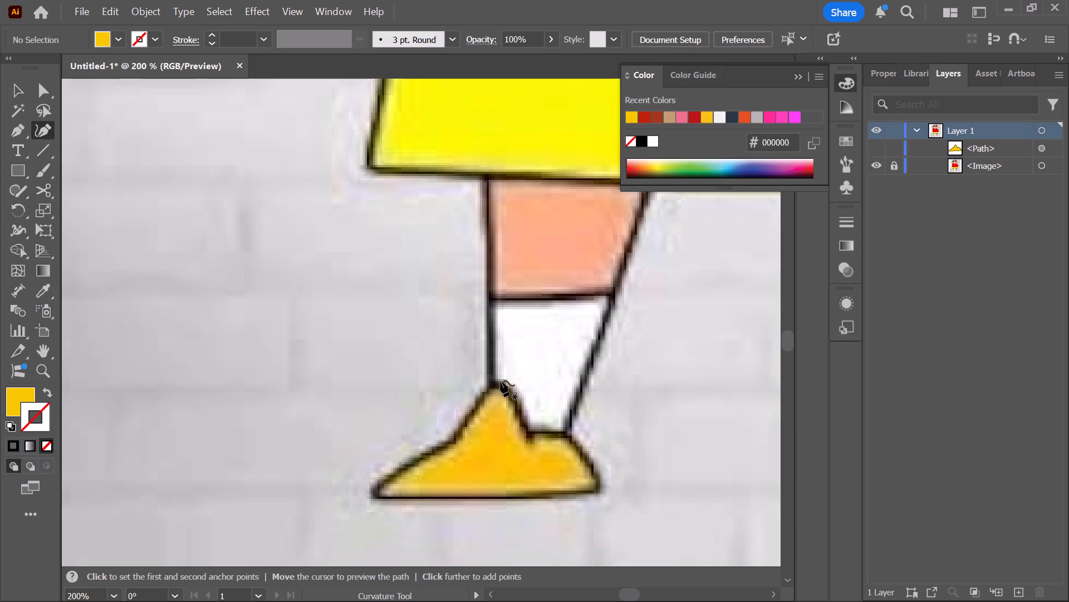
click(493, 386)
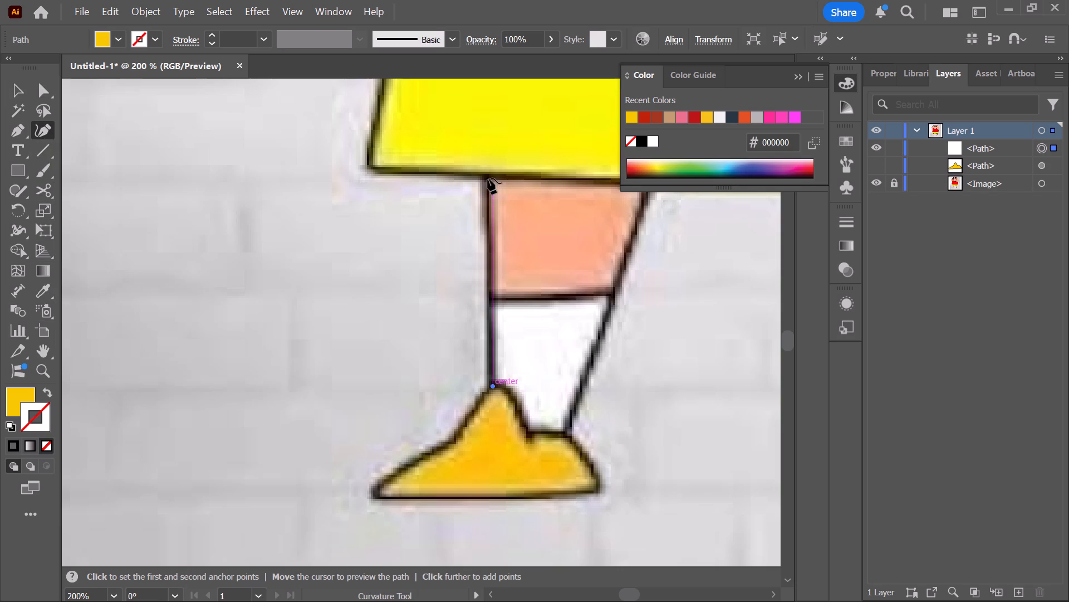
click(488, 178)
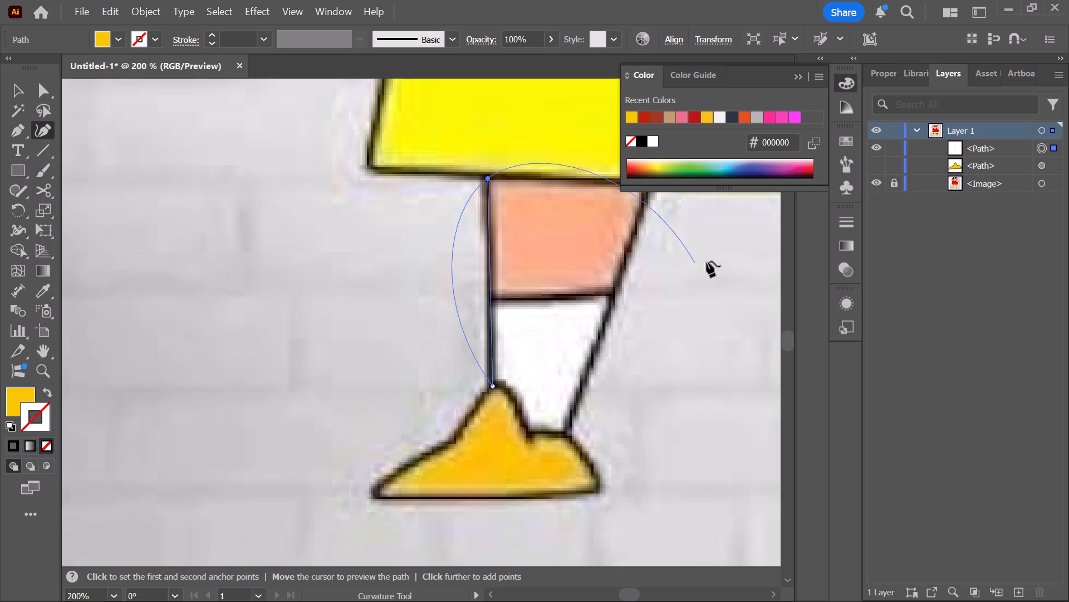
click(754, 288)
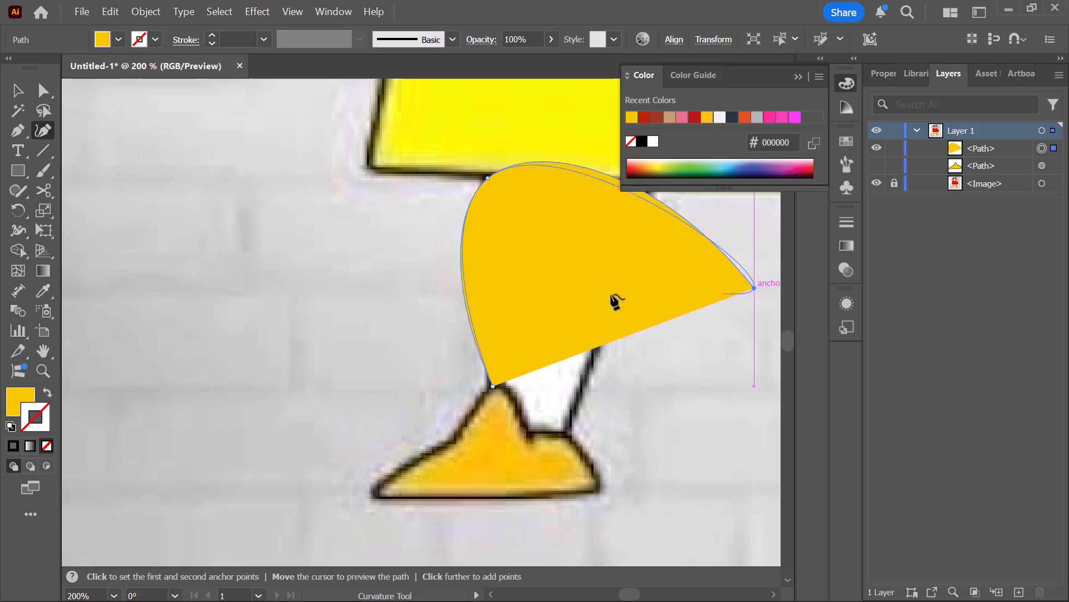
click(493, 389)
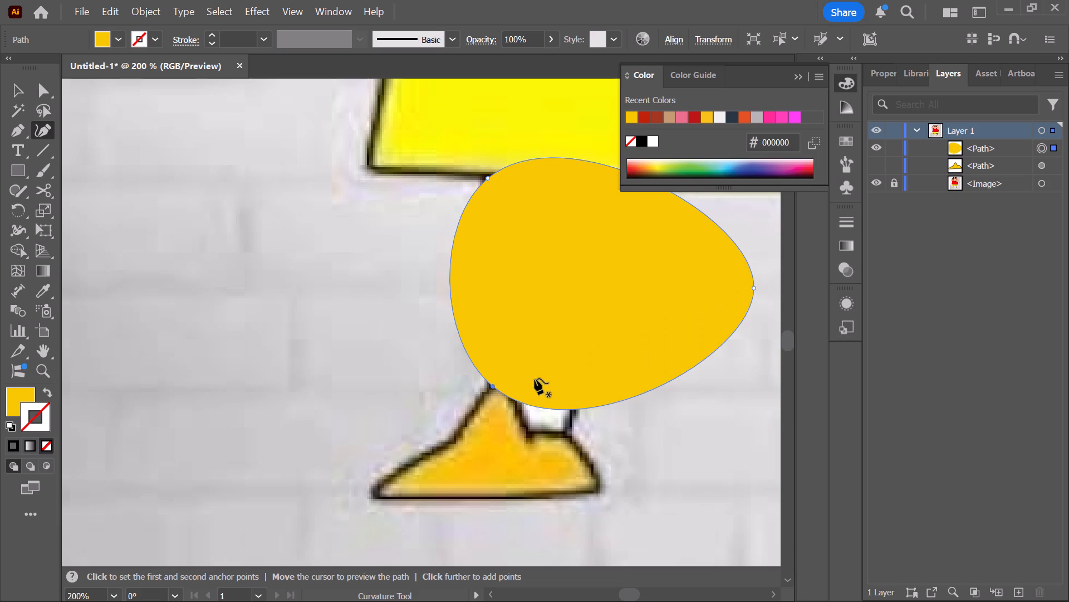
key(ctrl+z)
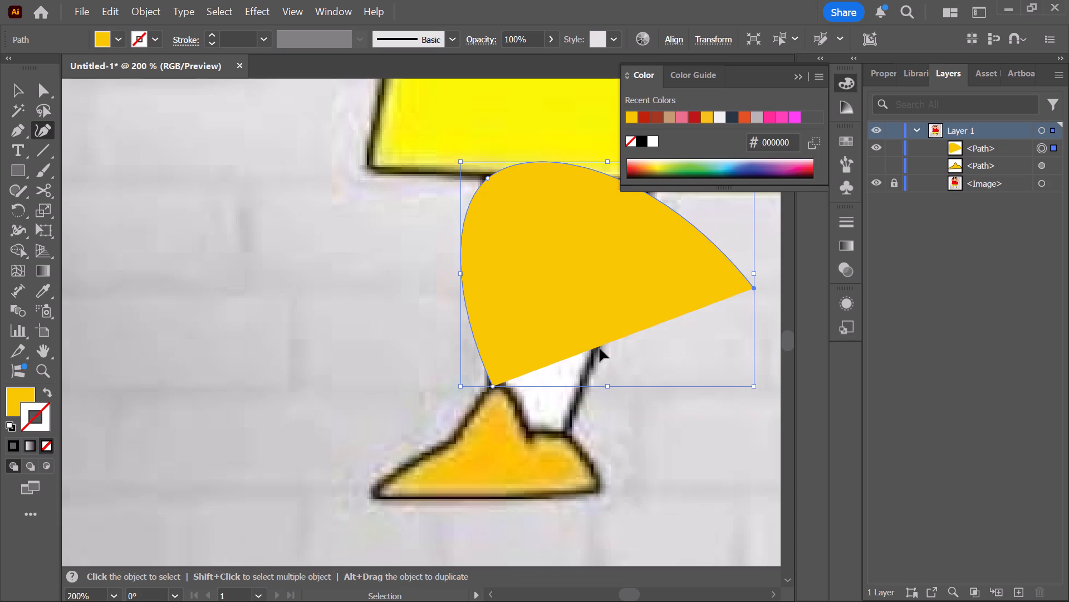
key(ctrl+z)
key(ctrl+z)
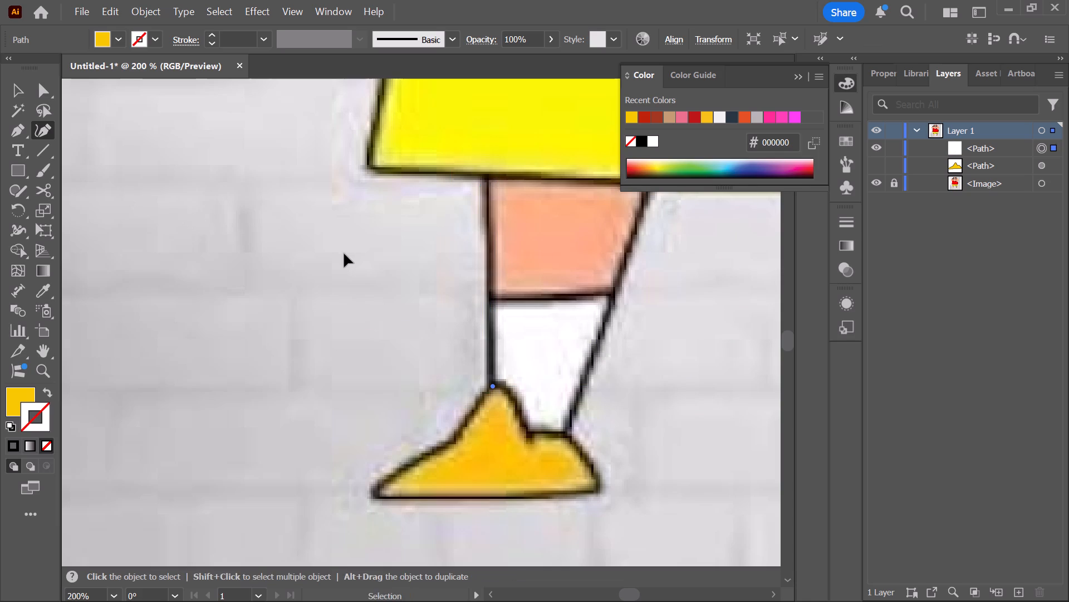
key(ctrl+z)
Trace the leg and sock above the shoe as a closed five-point Pen path, running from the hem into the shoe area.
click(20, 138)
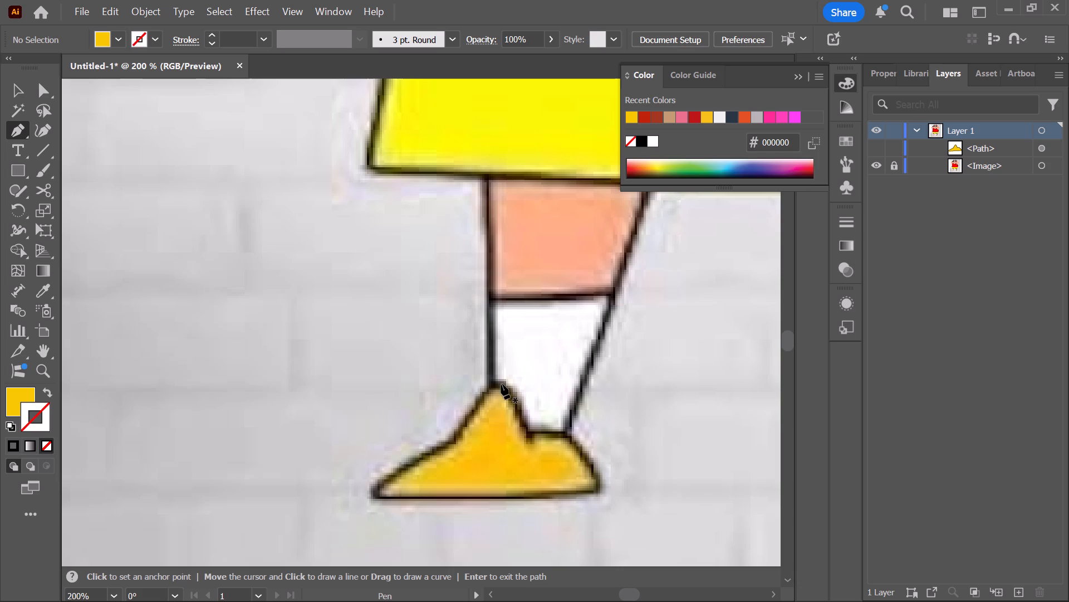
click(491, 382)
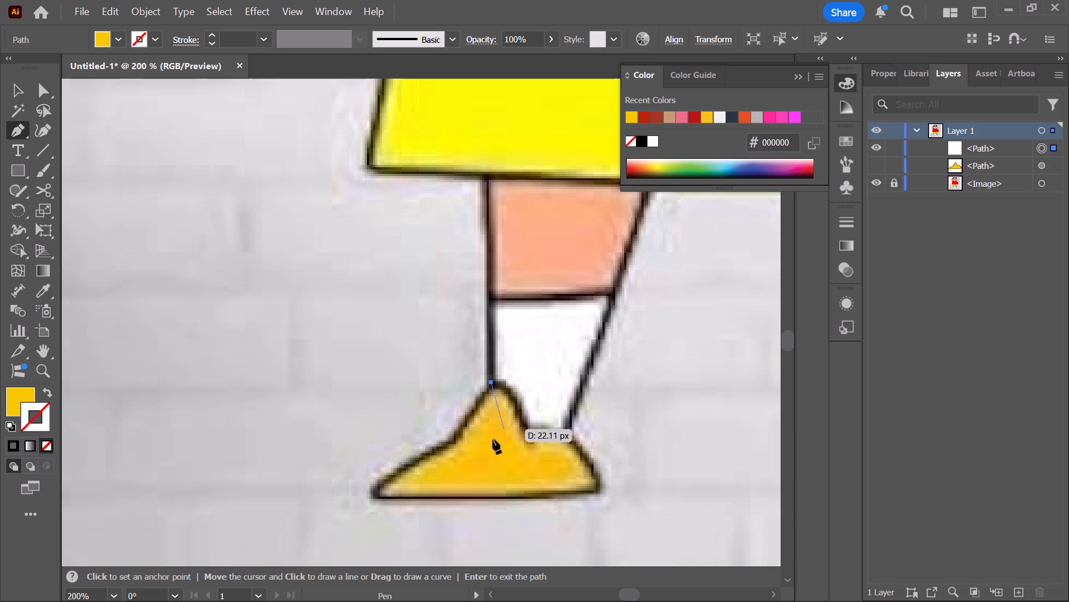
key(ctrl+z)
click(493, 402)
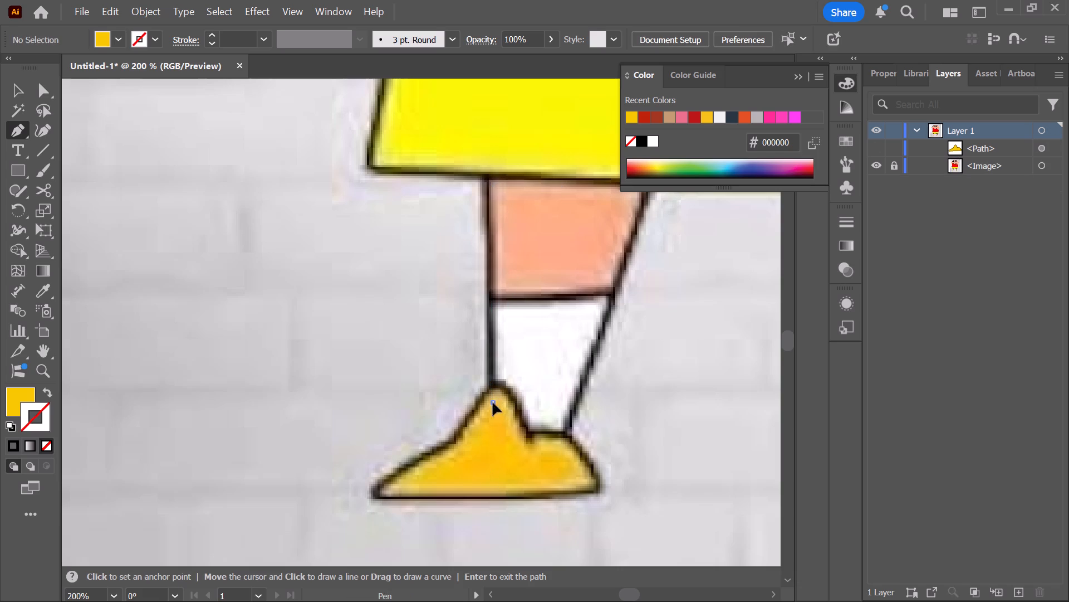
click(488, 177)
scroll(658, 242, up, 3)
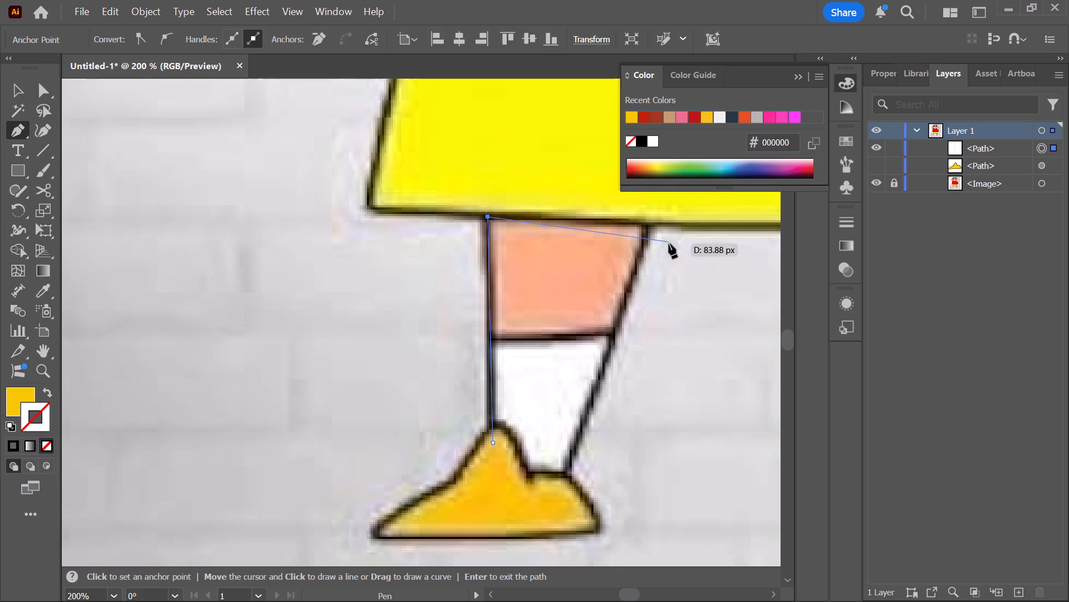
click(646, 225)
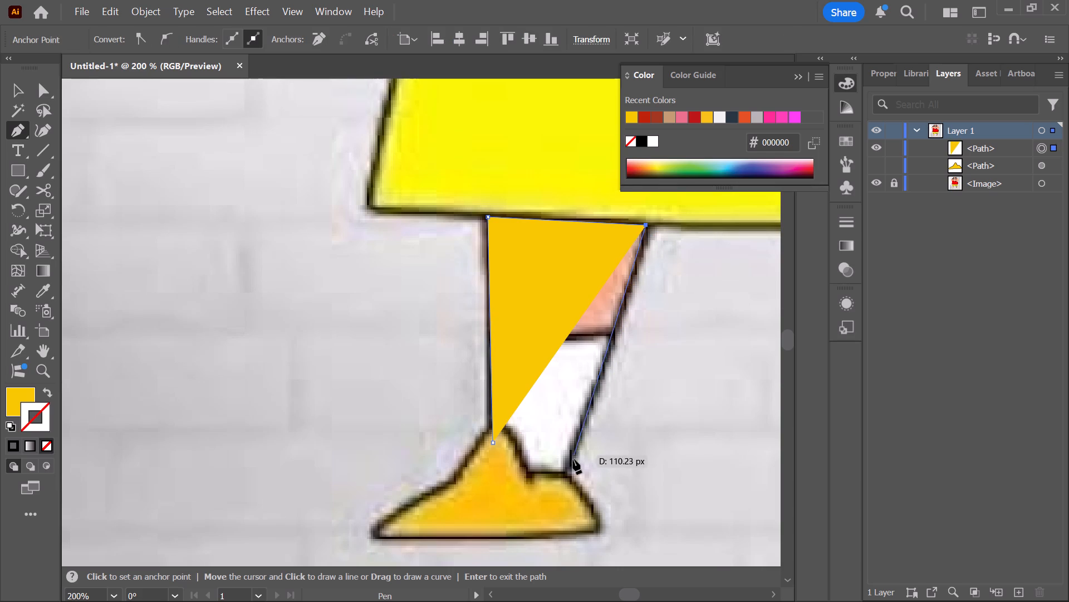
click(558, 488)
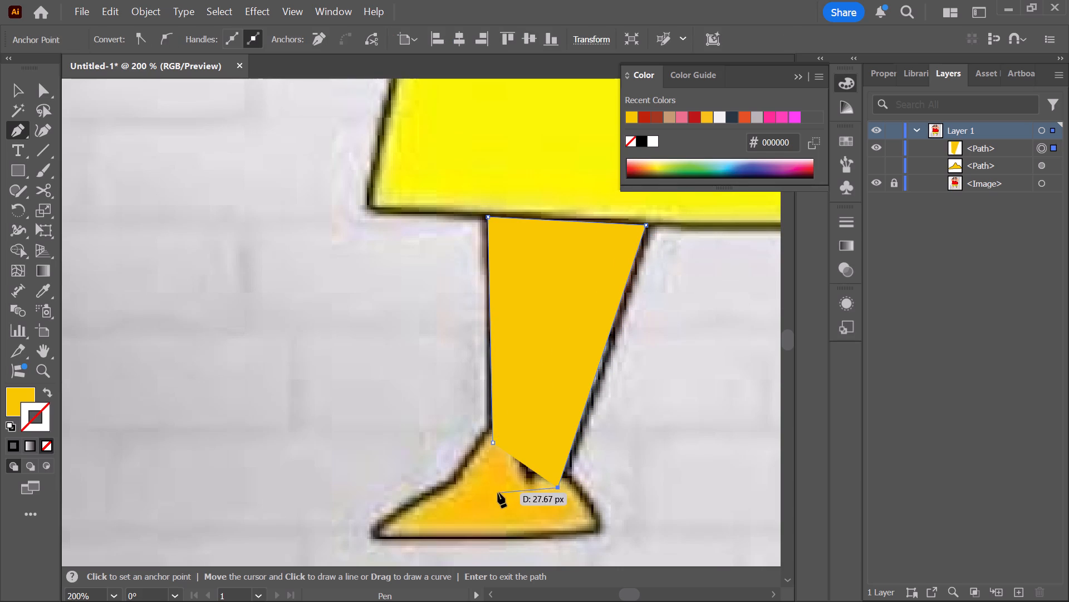
click(518, 497)
click(491, 441)
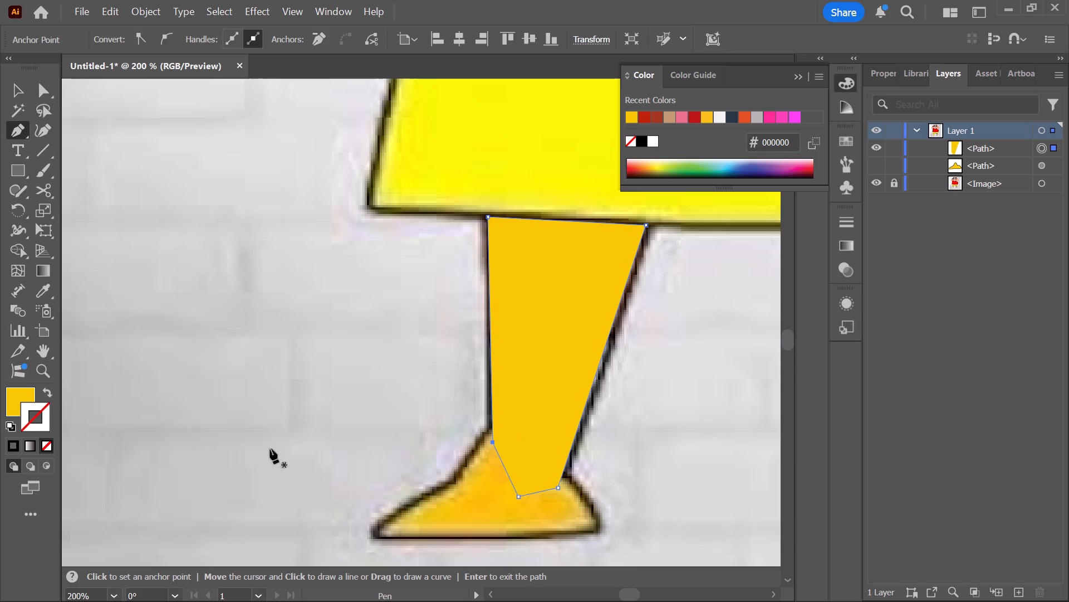
Remove the yellow fill from the leg path, leaving it with no fill and no stroke.
click(22, 401)
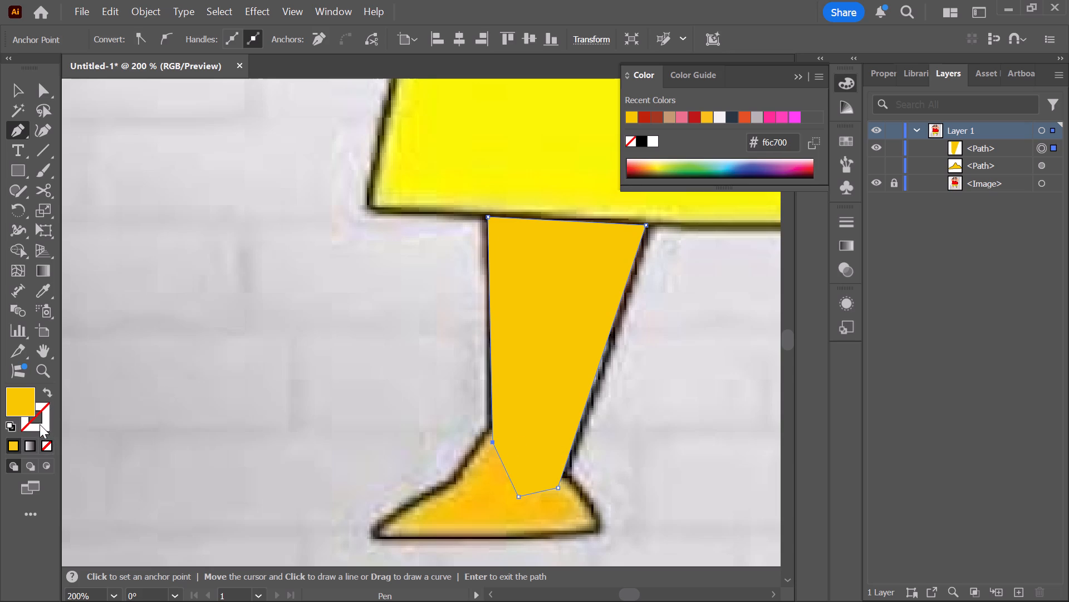
click(50, 439)
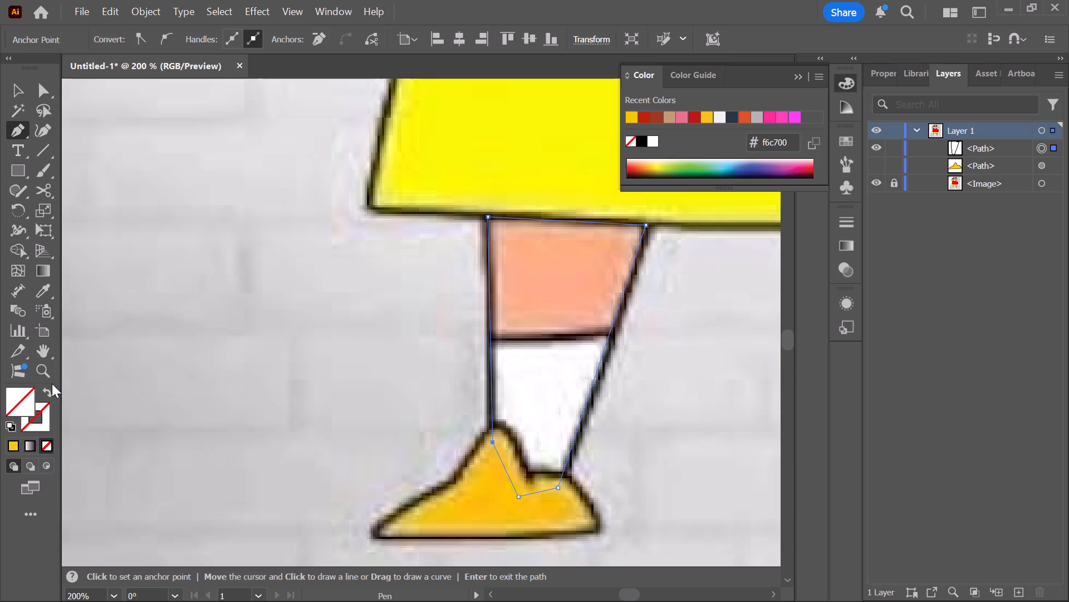
Draw a slightly curved open Pen path along the sock's top edge, extending past both sides of the leg.
scroll(50, 383, up, 2)
click(472, 341)
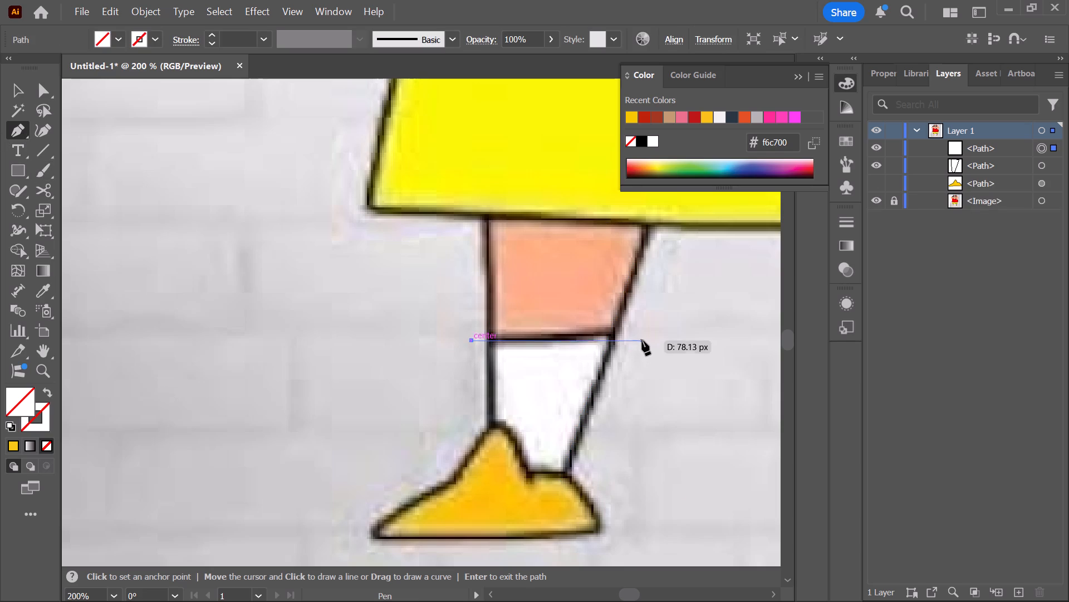
drag(662, 329, 702, 322)
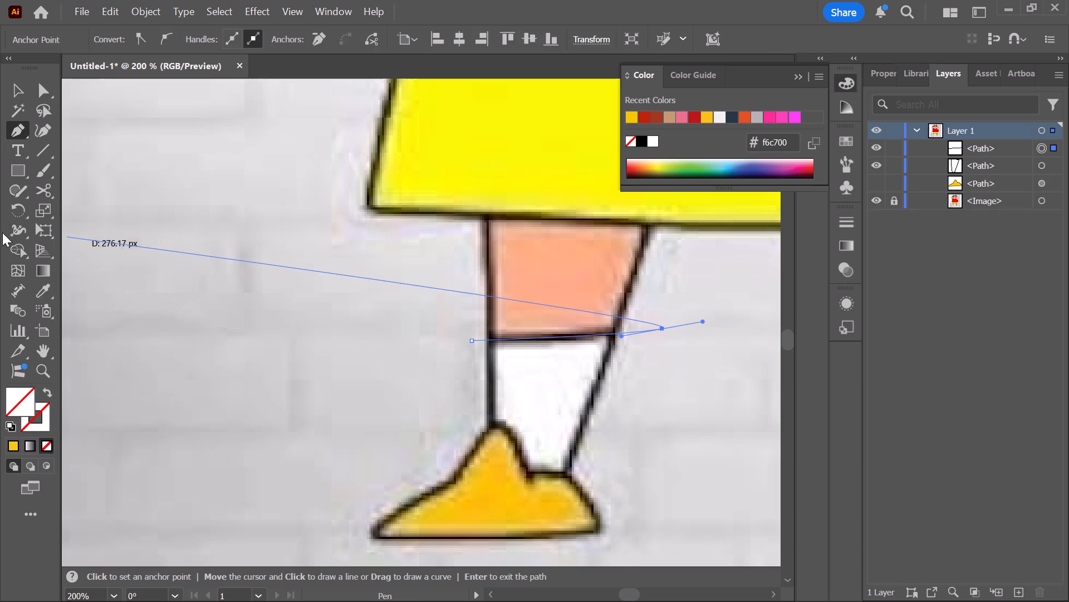
click(15, 136)
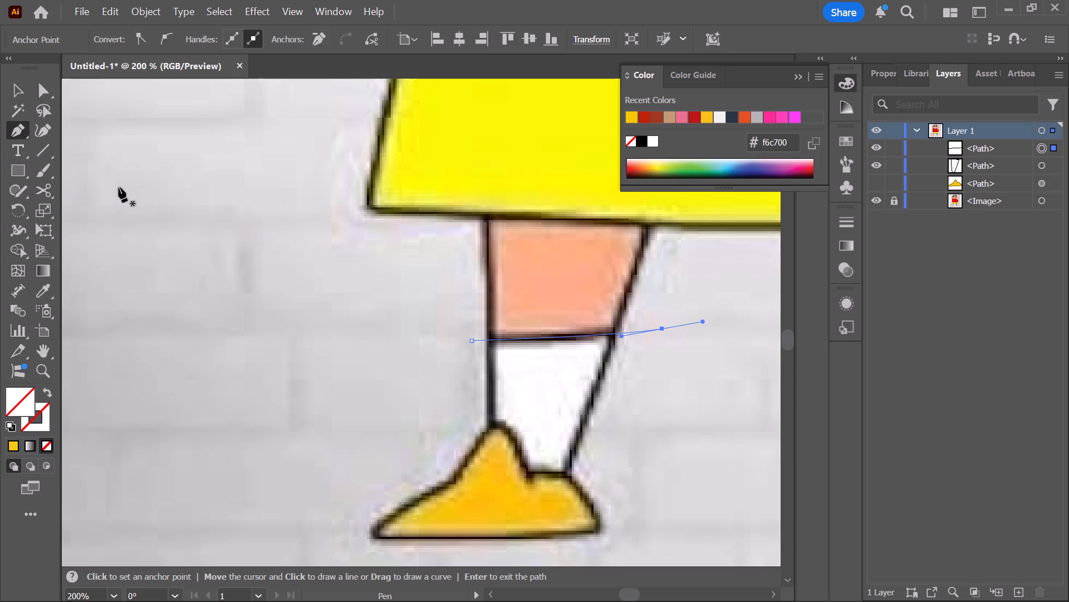
Split the leg path along the sock line into separate skin and sock shapes with the Shape Builder.
click(18, 93)
drag(410, 191, 791, 471)
scroll(426, 425, down, 3)
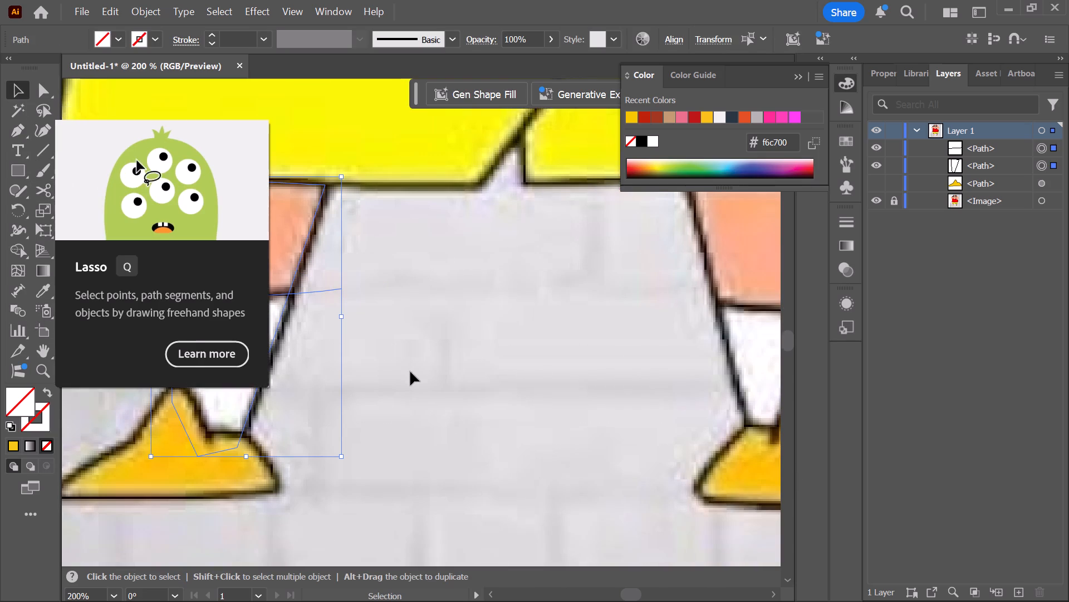
scroll(411, 371, up, 2)
key(space)
drag(457, 315, 605, 328)
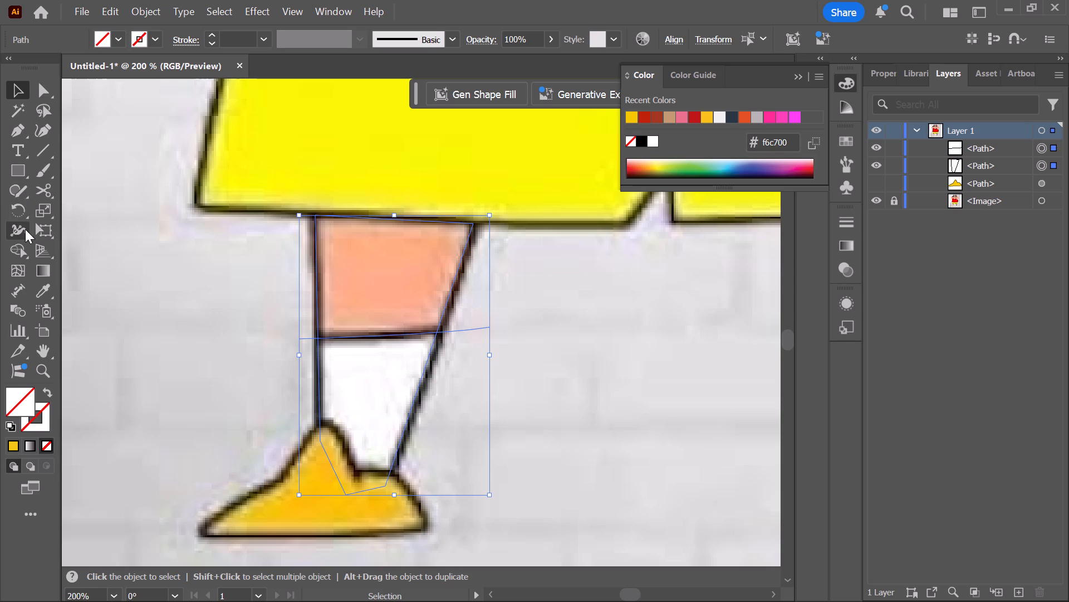
click(15, 246)
click(391, 289)
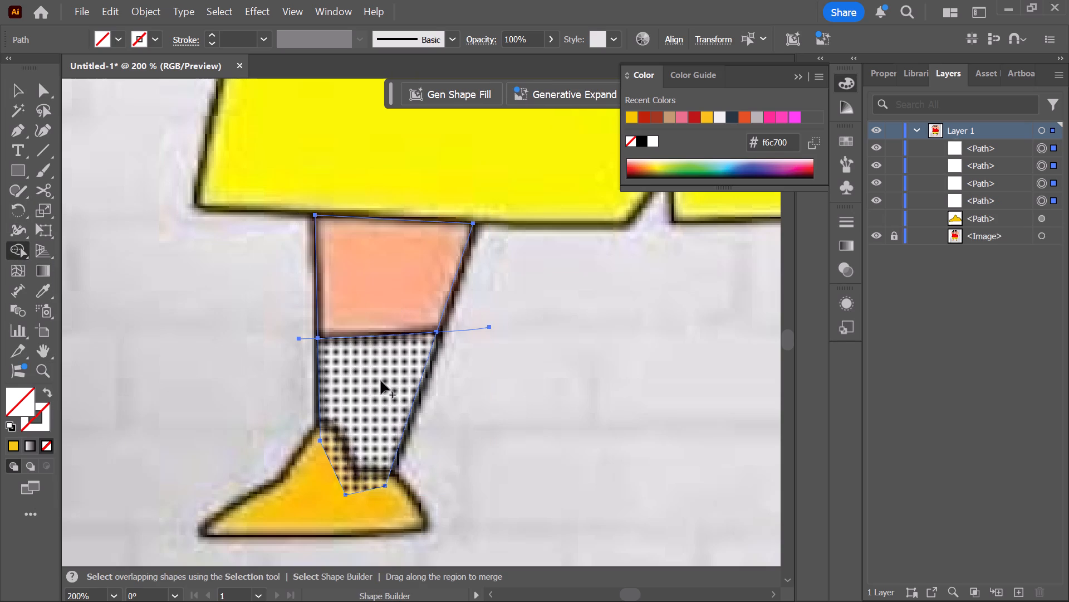
click(377, 390)
Delete the leftover sock-line segment that sticks out past the leg's right edge.
click(40, 94)
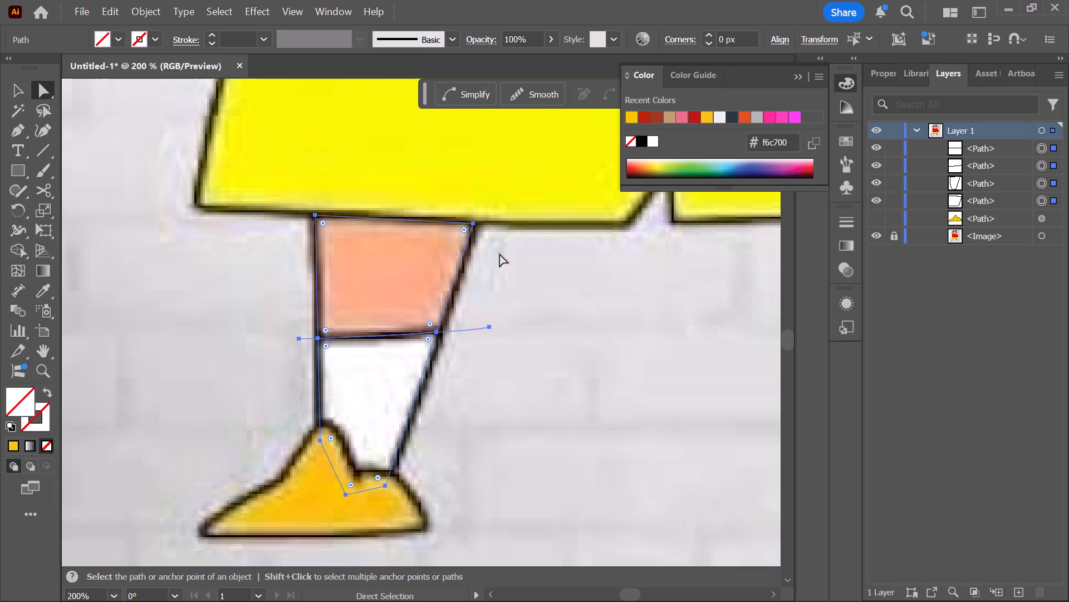
drag(494, 292, 478, 365)
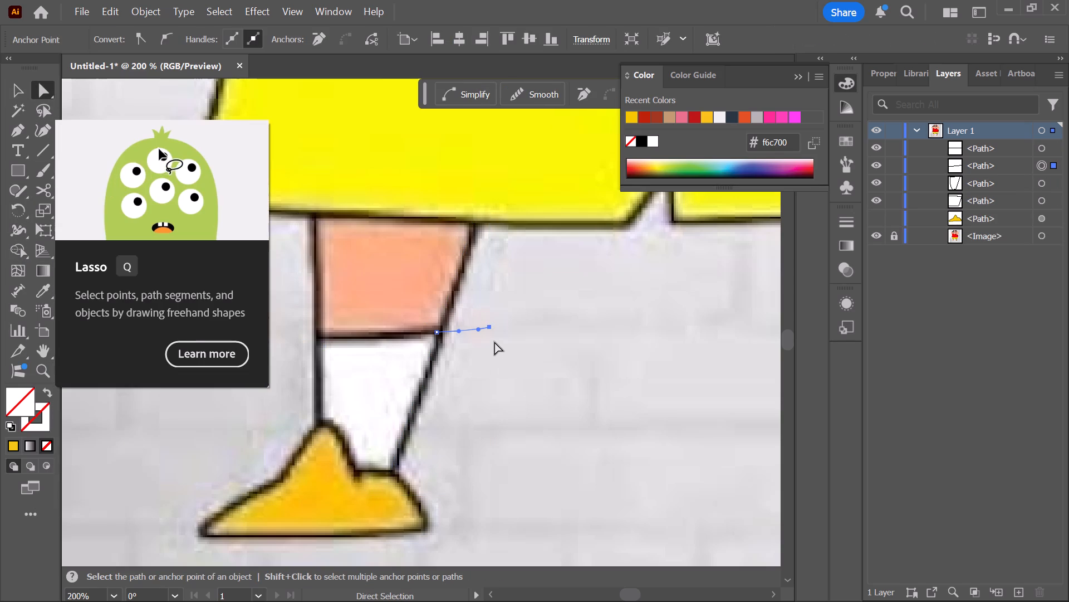
key(F12)
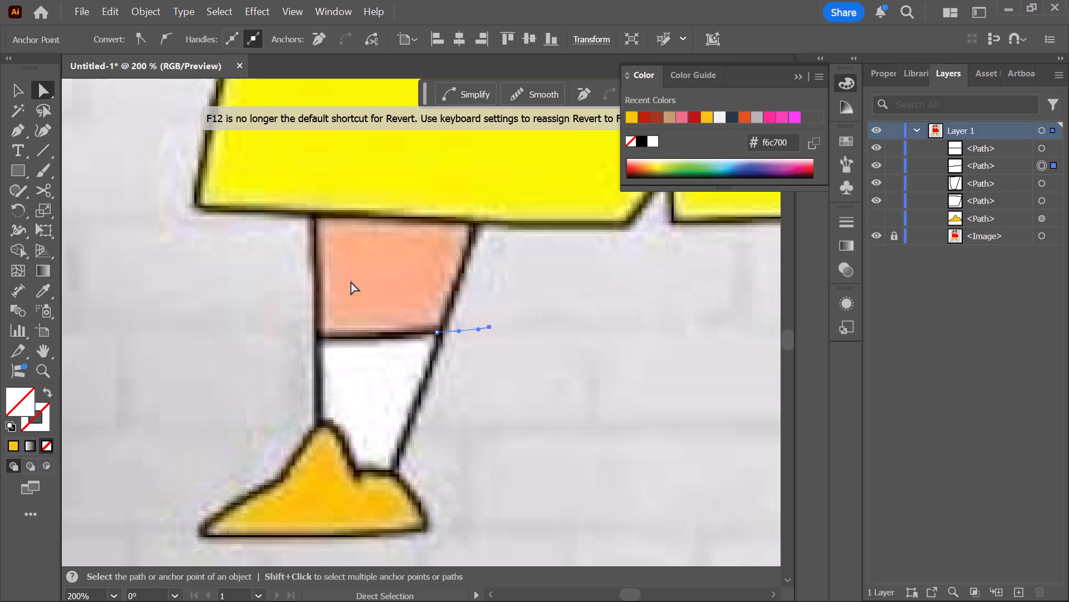
key(Delete)
key(Delete)
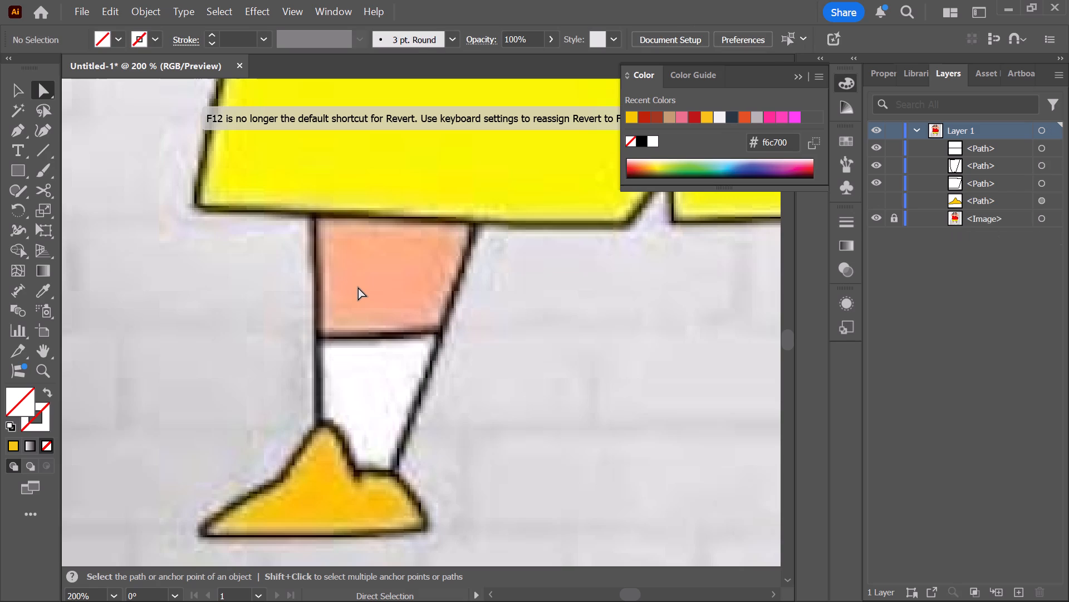
Delete the leftover sock-line segment that sticks out past the leg's left edge.
drag(248, 293, 299, 379)
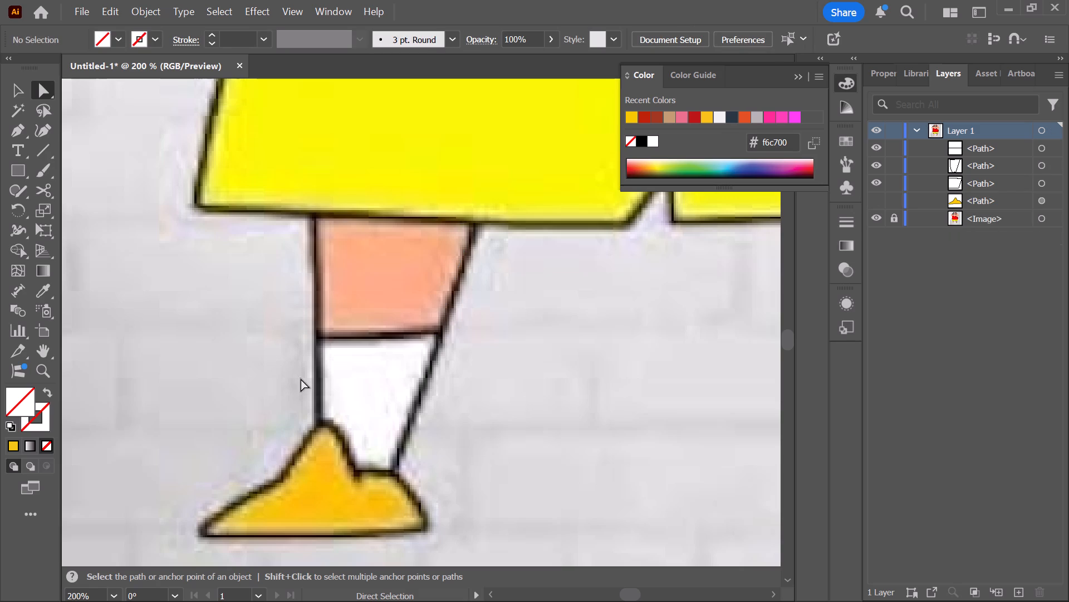
drag(238, 285, 311, 380)
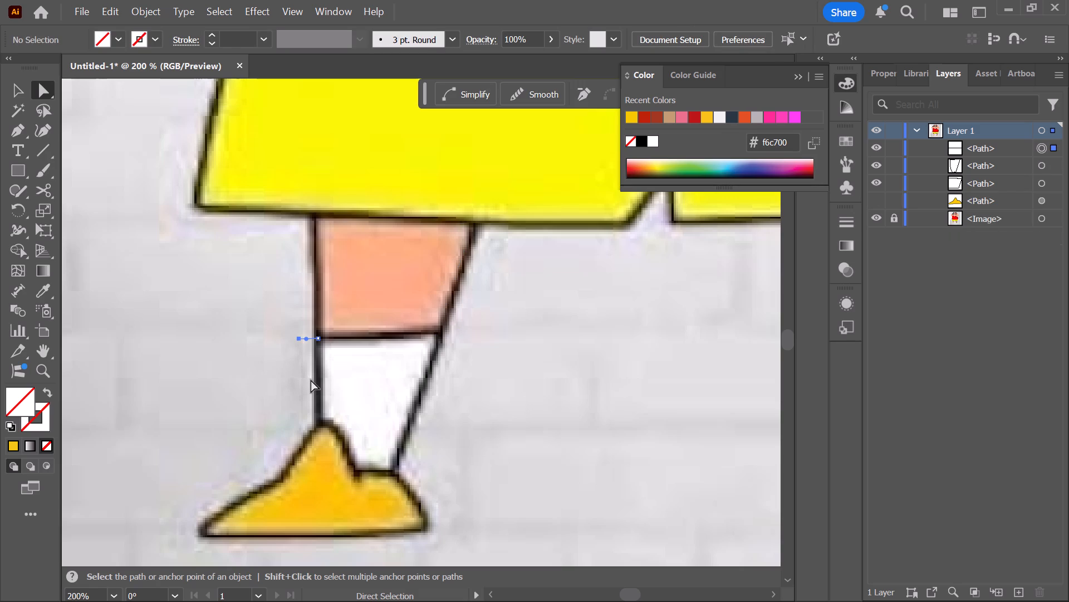
key(Delete)
key(Delete)
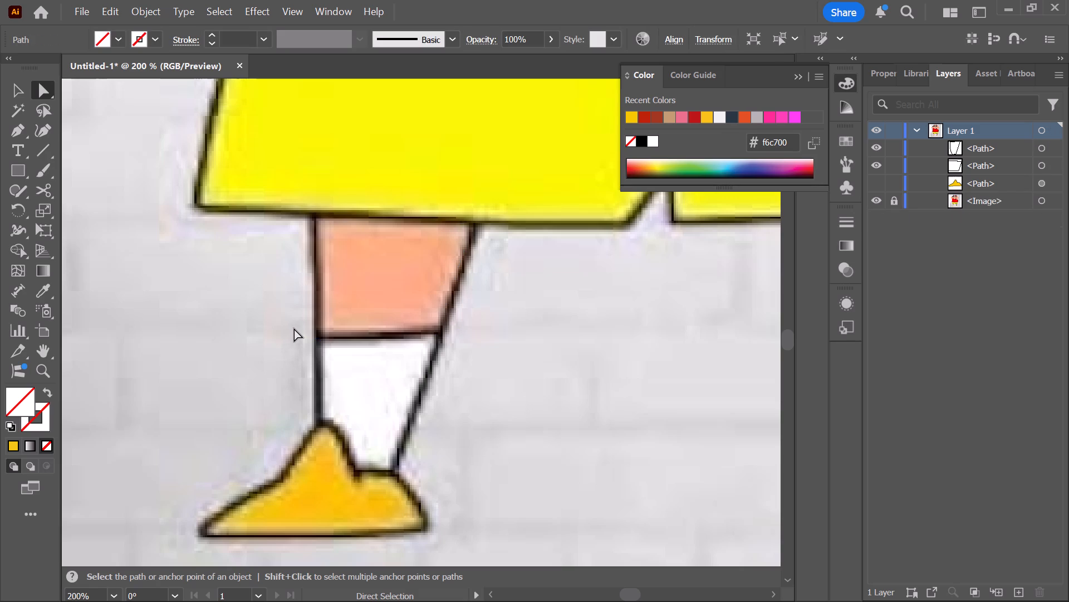
Fill the upper leg shape with the skin colour feac87 sampled from the reference image's leg.
scroll(238, 299, up, 1)
click(12, 98)
drag(203, 193, 389, 289)
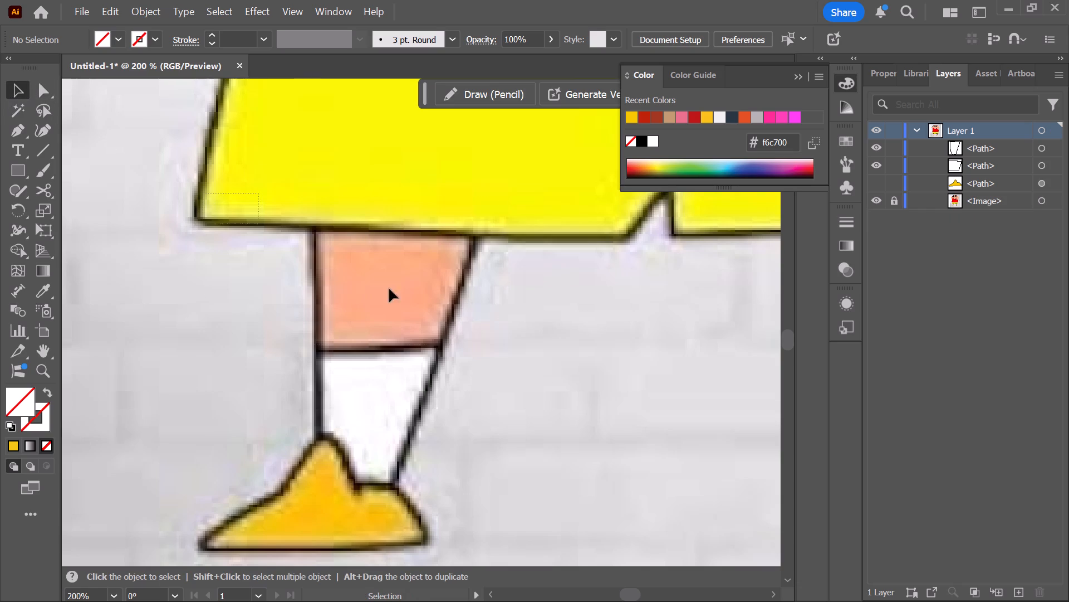
drag(389, 289, 514, 457)
scroll(531, 459, down, 3)
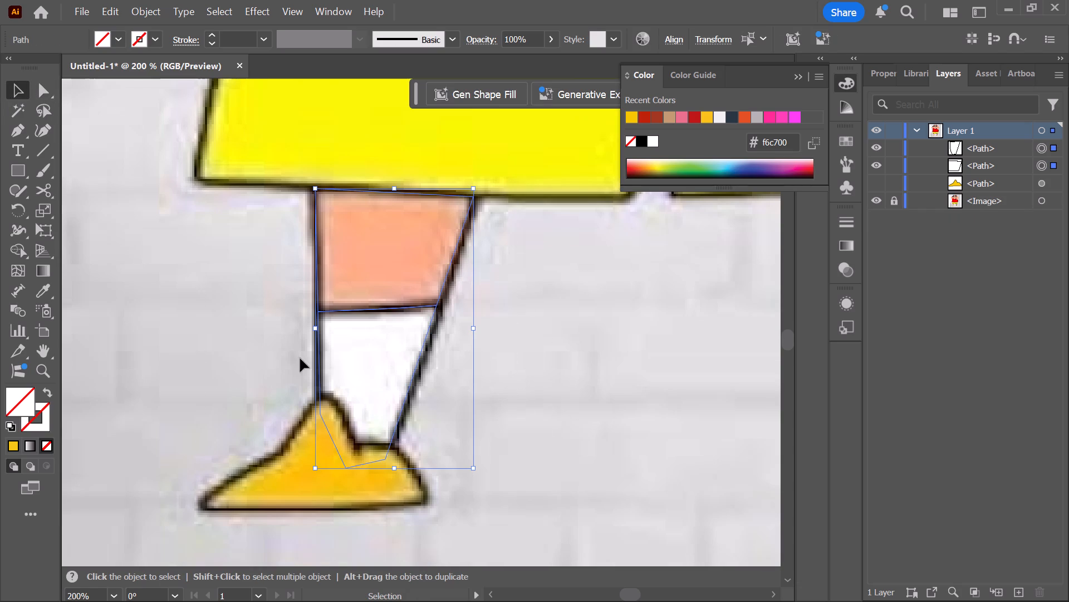
click(203, 278)
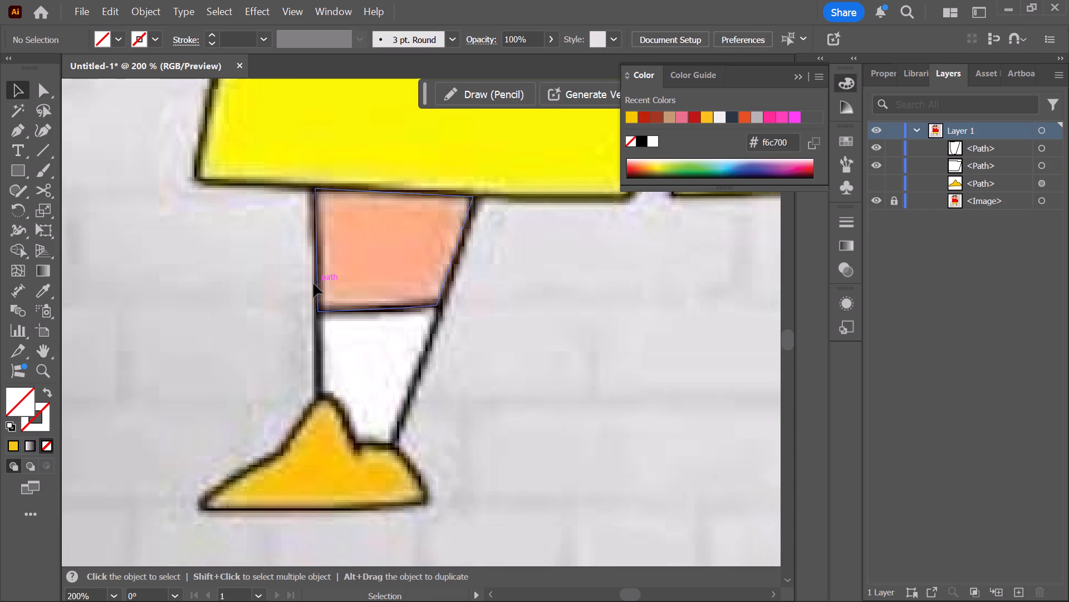
click(316, 283)
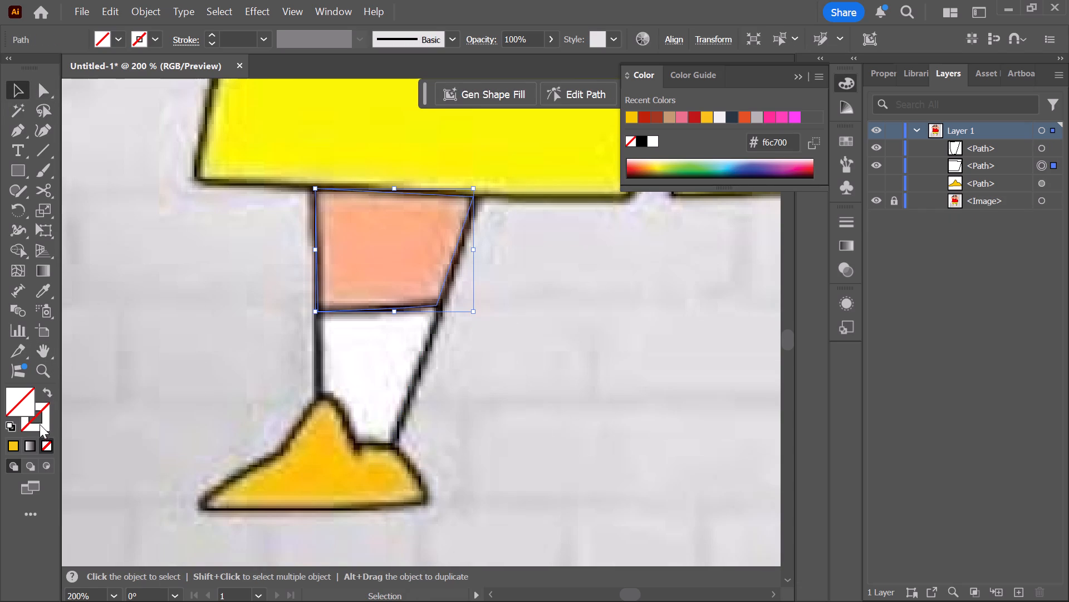
click(20, 414)
click(48, 292)
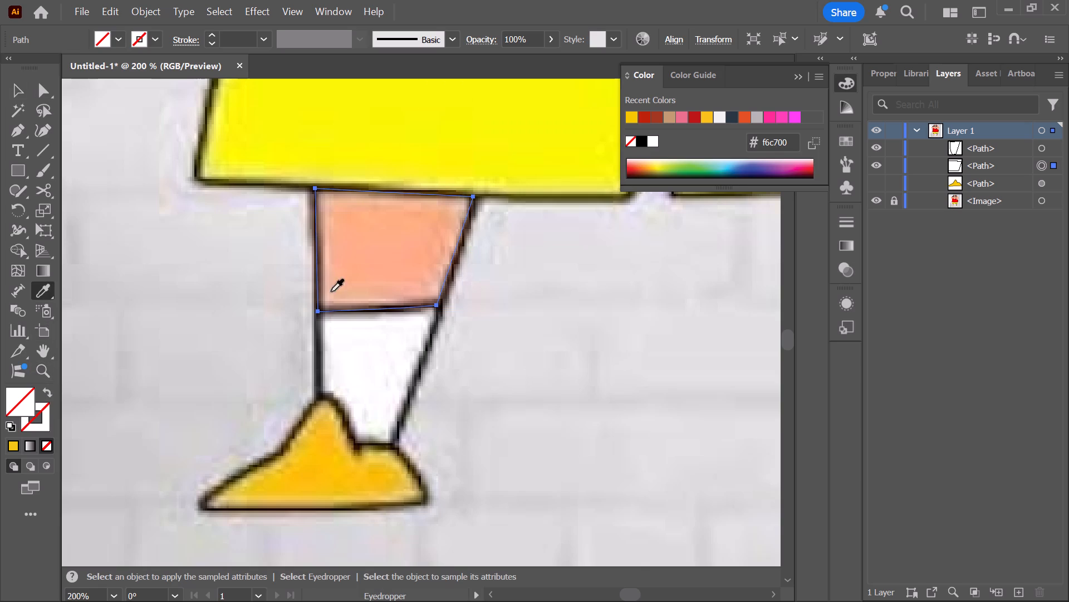
click(399, 256)
scroll(238, 352, up, 1)
Give the skin-coloured upper leg shape a 1 pt black stroke and deselect it.
click(37, 426)
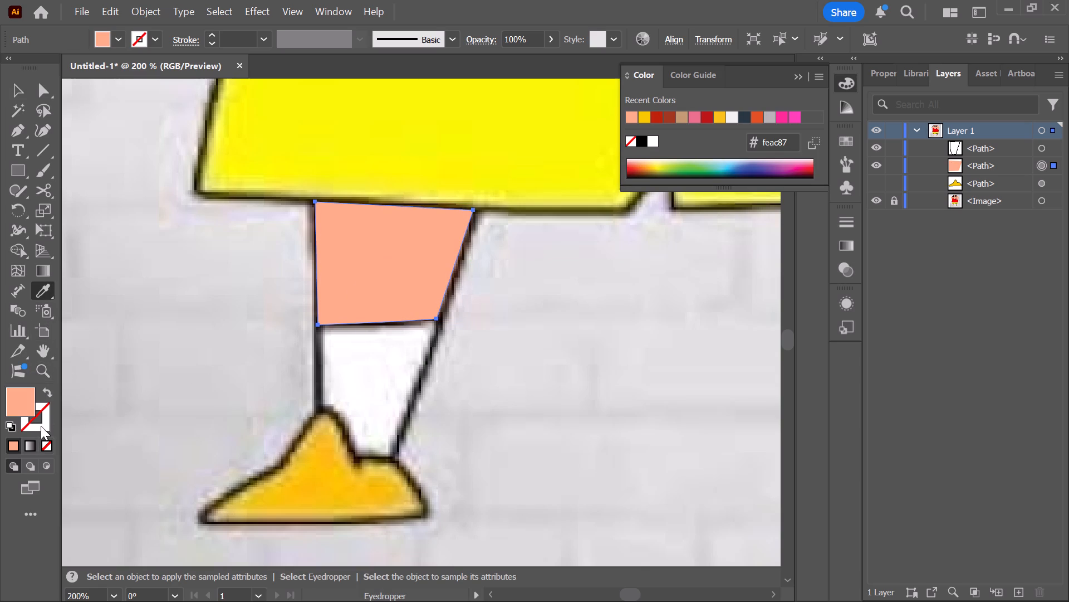
click(888, 78)
click(940, 279)
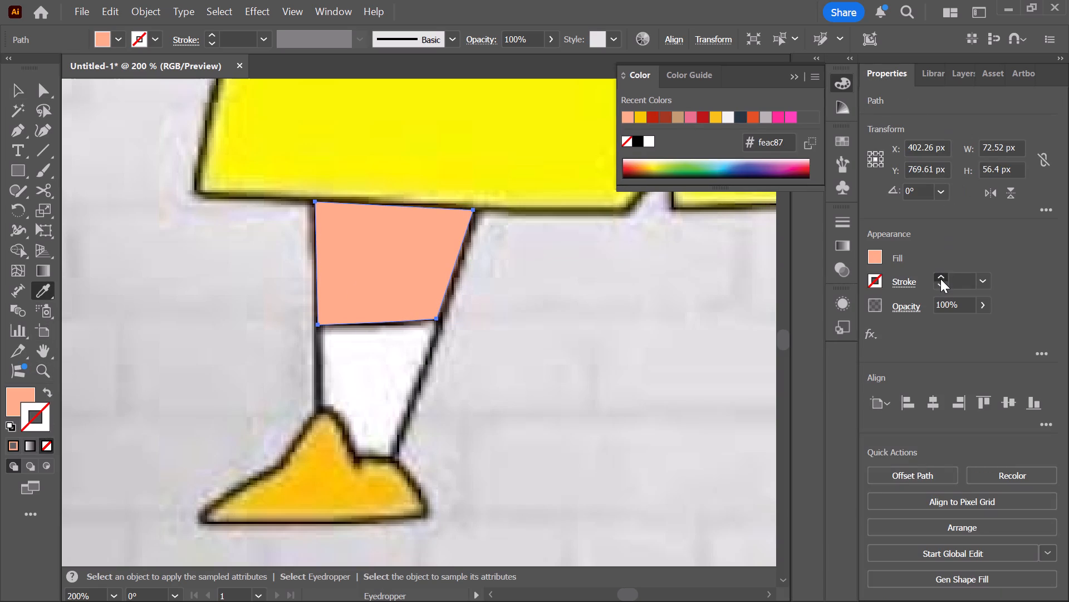
click(940, 279)
click(940, 279)
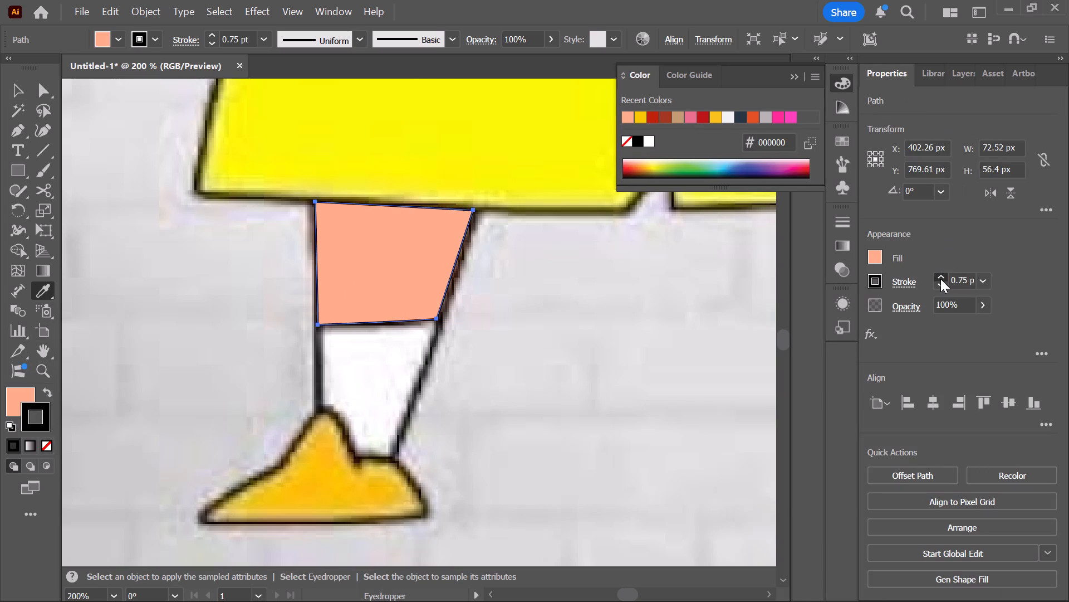
click(940, 279)
click(581, 393)
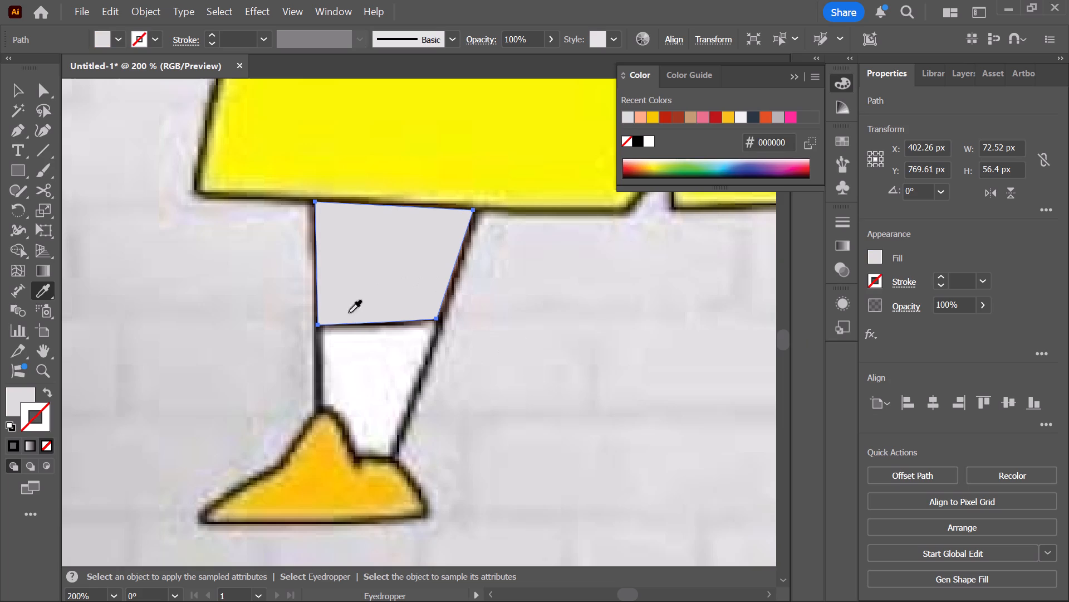
key(ctrl+z)
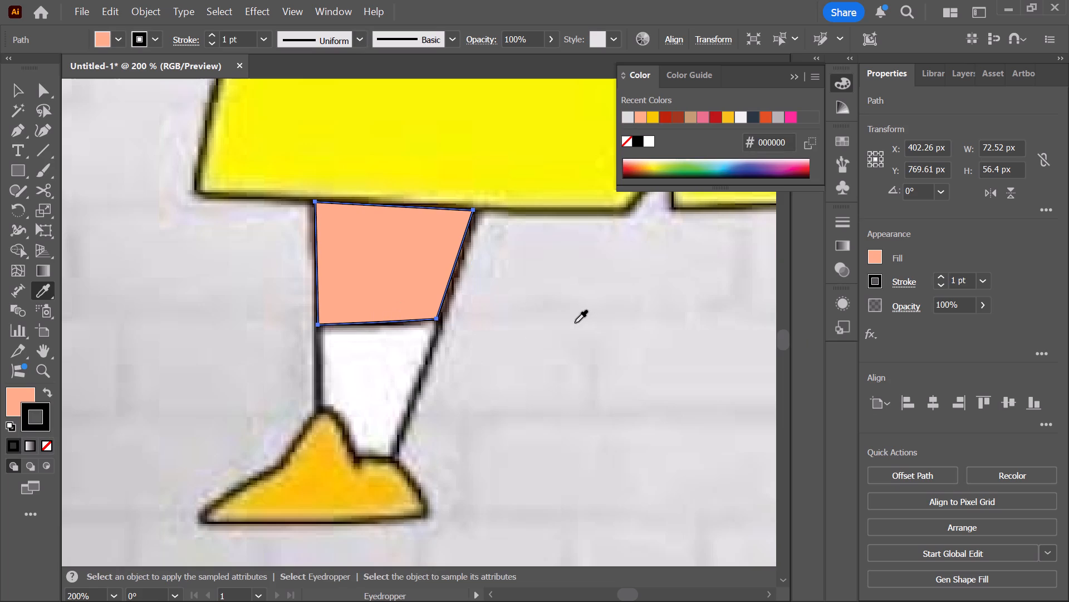
key(v)
click(571, 324)
Fill the sock shape below the skin area with the off-white fcfcfc sampled from the reference sock.
click(422, 357)
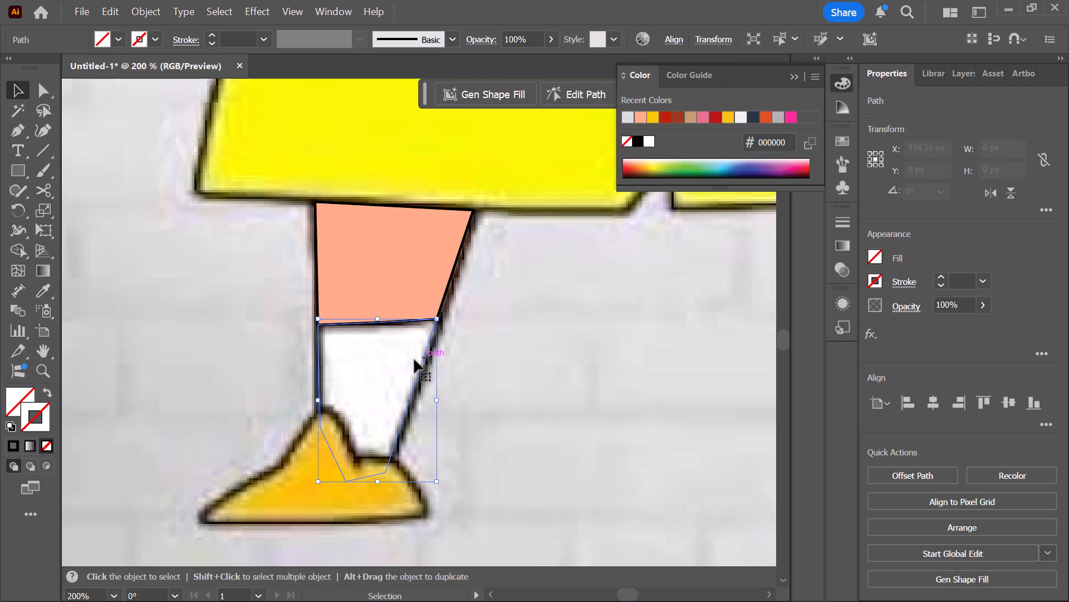
click(18, 397)
click(48, 294)
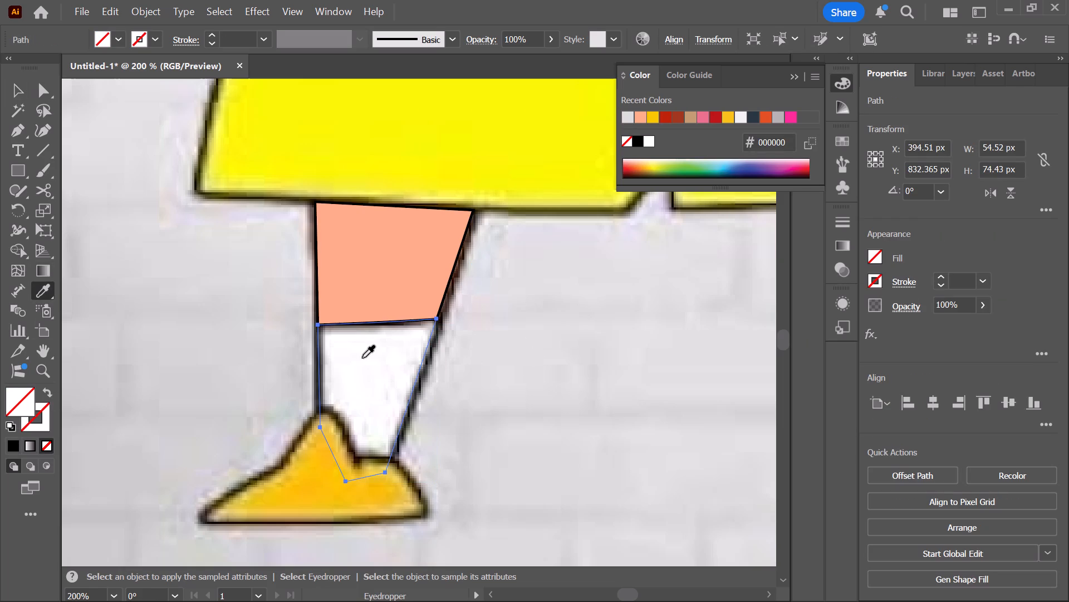
click(363, 358)
scroll(141, 413, up, 2)
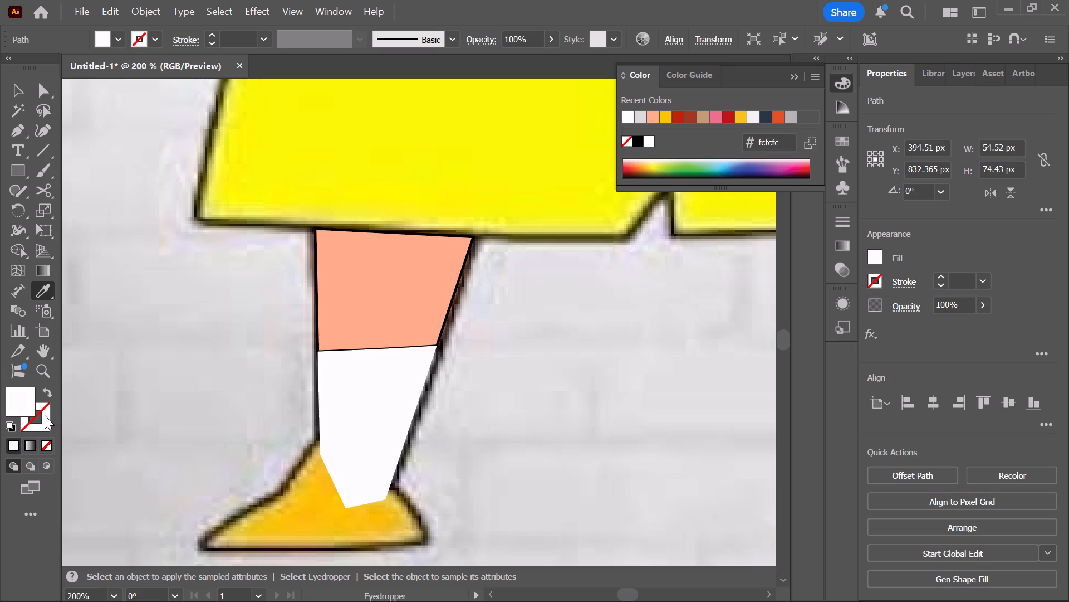
Give the white sock shape a 1 pt black stroke and deselect it.
click(45, 415)
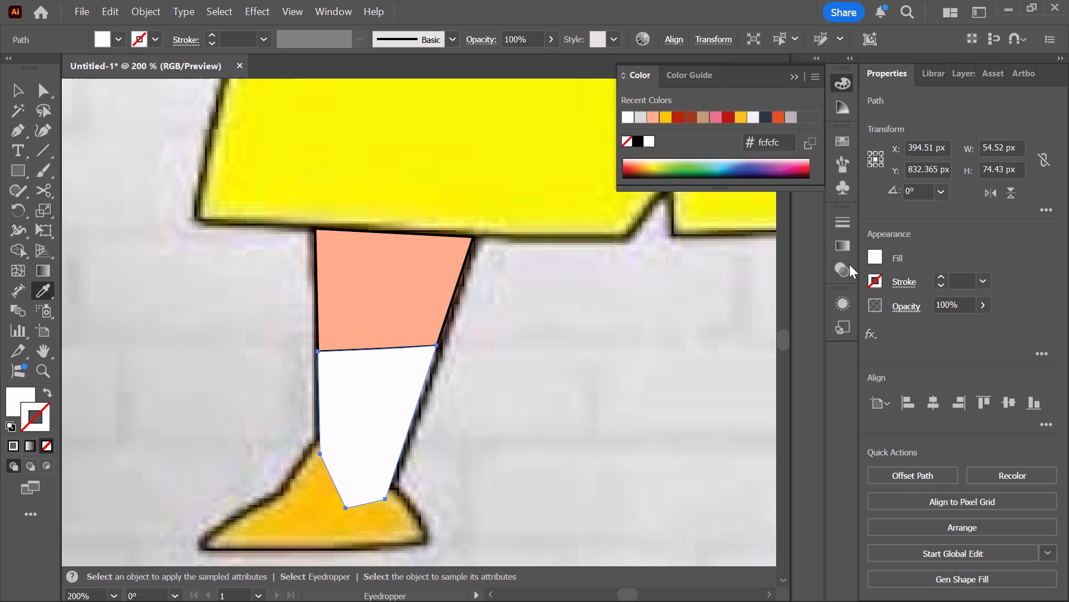
click(945, 275)
click(945, 275)
click(945, 275)
click(945, 275)
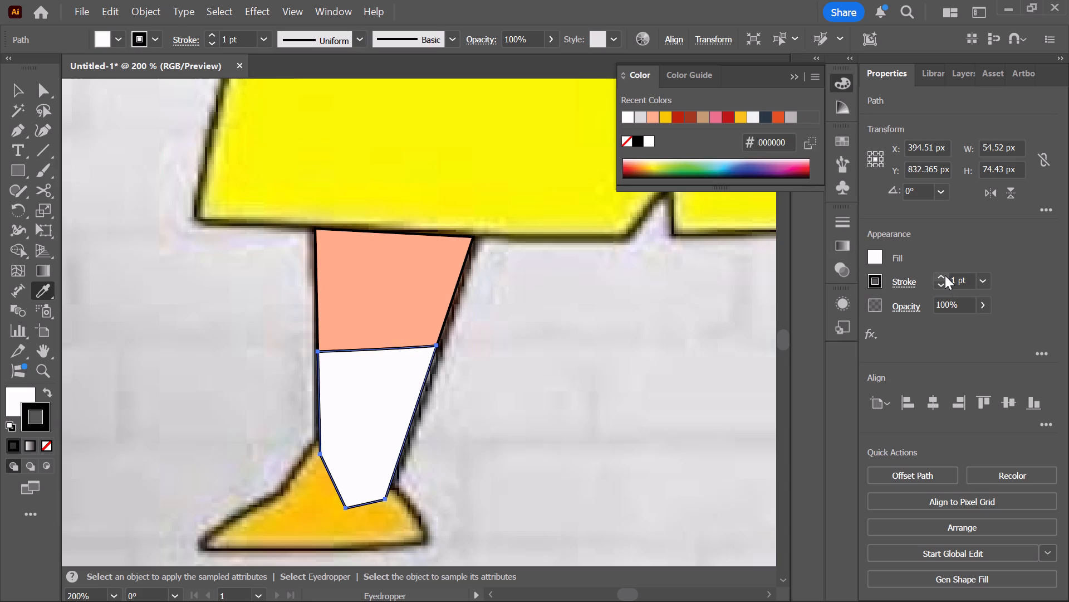
click(651, 366)
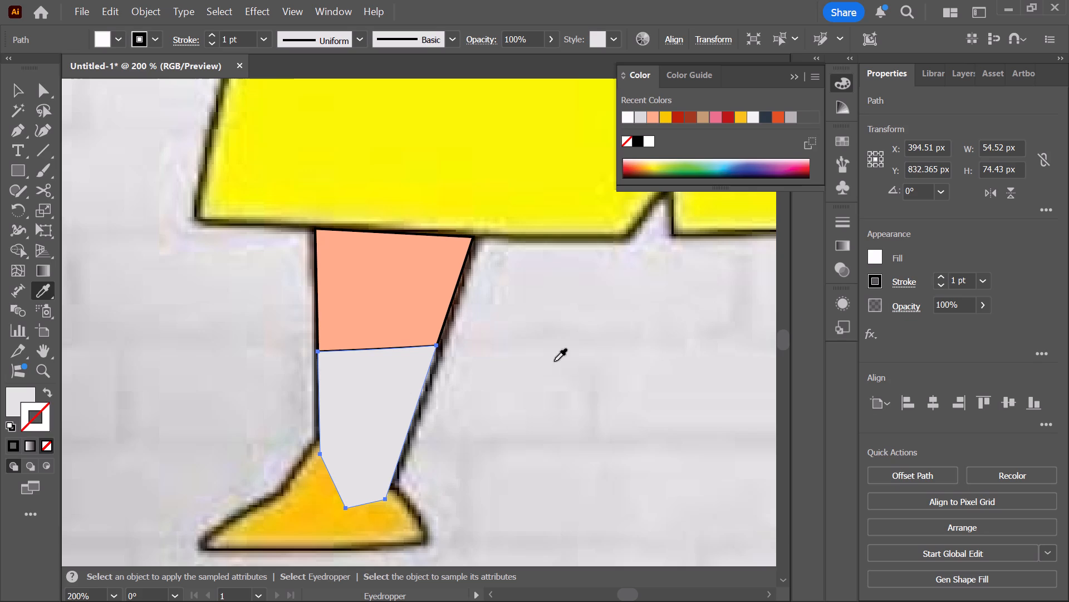
key(ctrl+z)
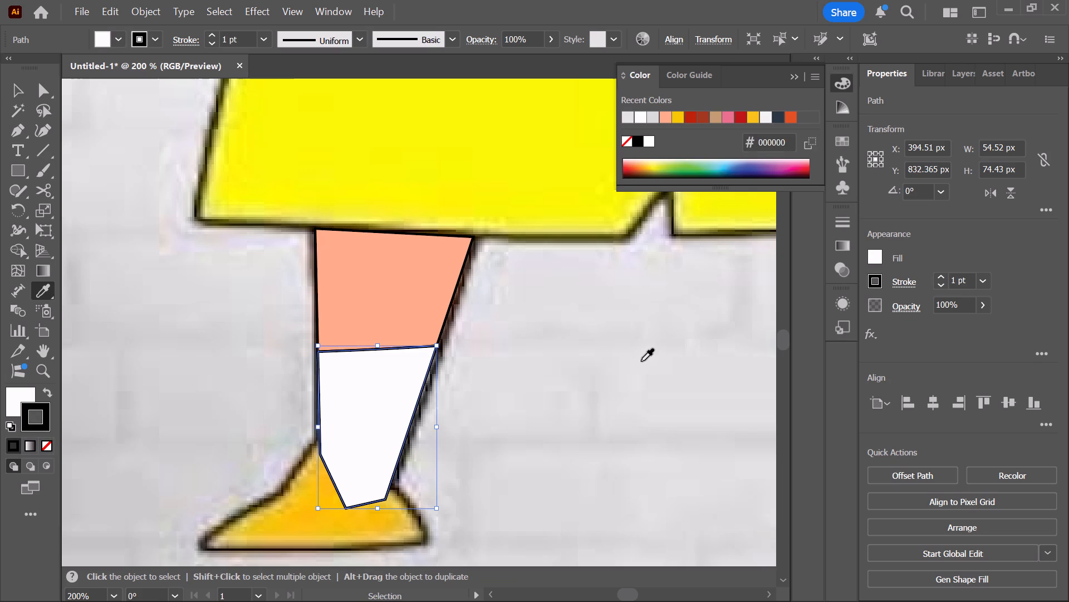
key(v)
click(641, 361)
Send the white sock shape to the back of the stacking order, behind the reference image.
scroll(576, 386, up, 3)
scroll(574, 392, down, 4)
click(342, 436)
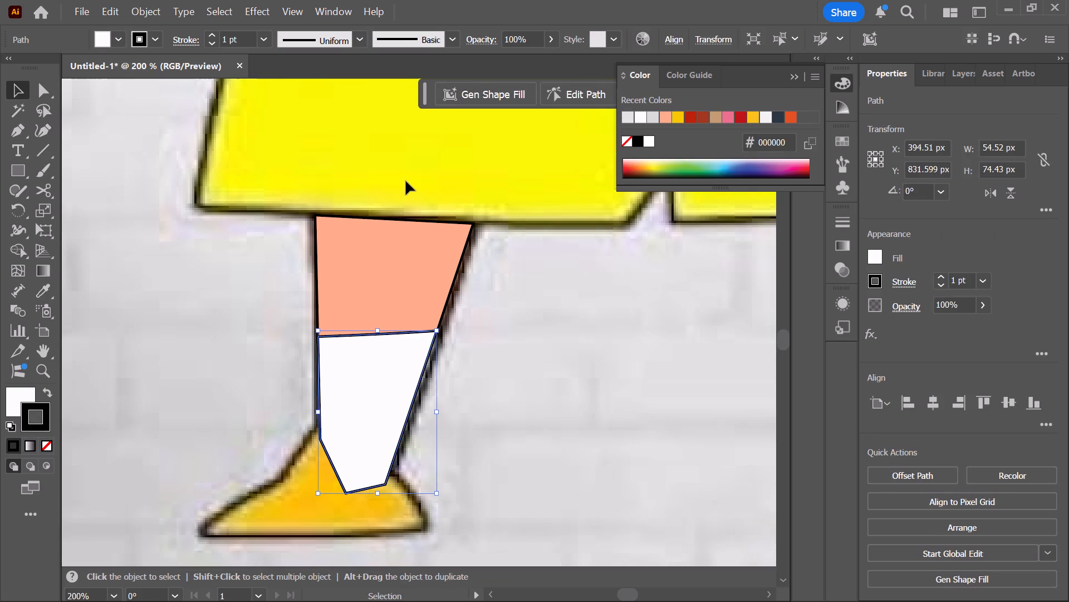
key(ctrl+shift+bracketleft)
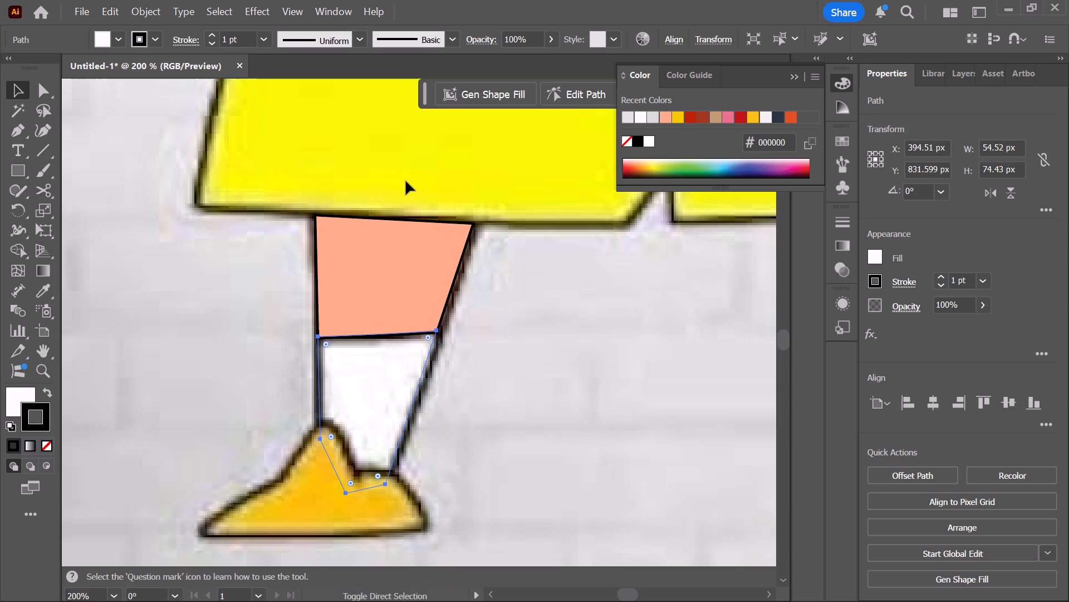
click(596, 363)
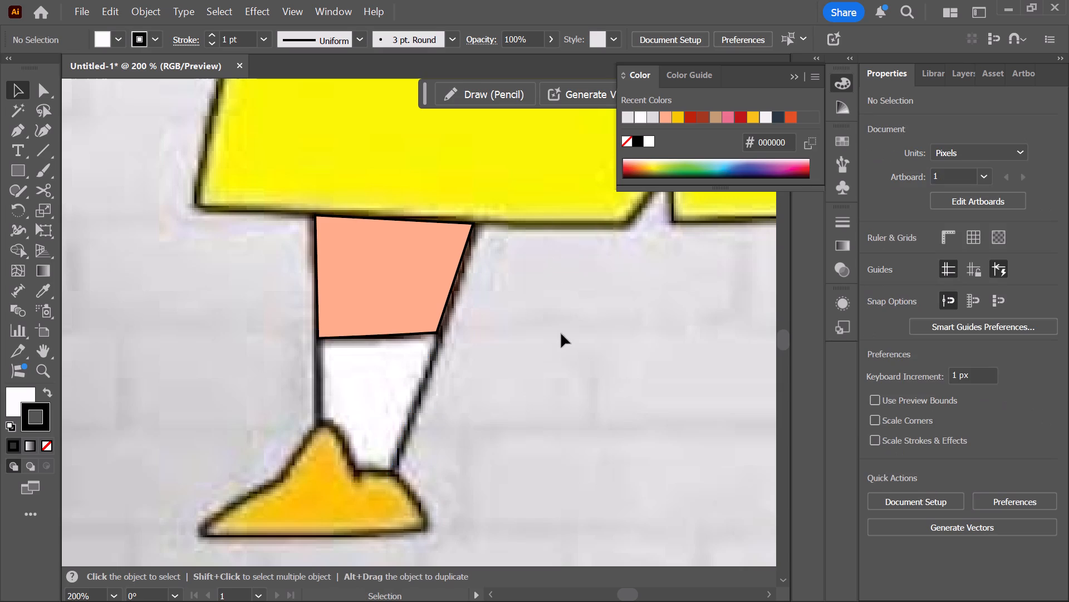
Hide the skin-coloured leg path so the reference leg is uncovered.
click(924, 80)
click(955, 72)
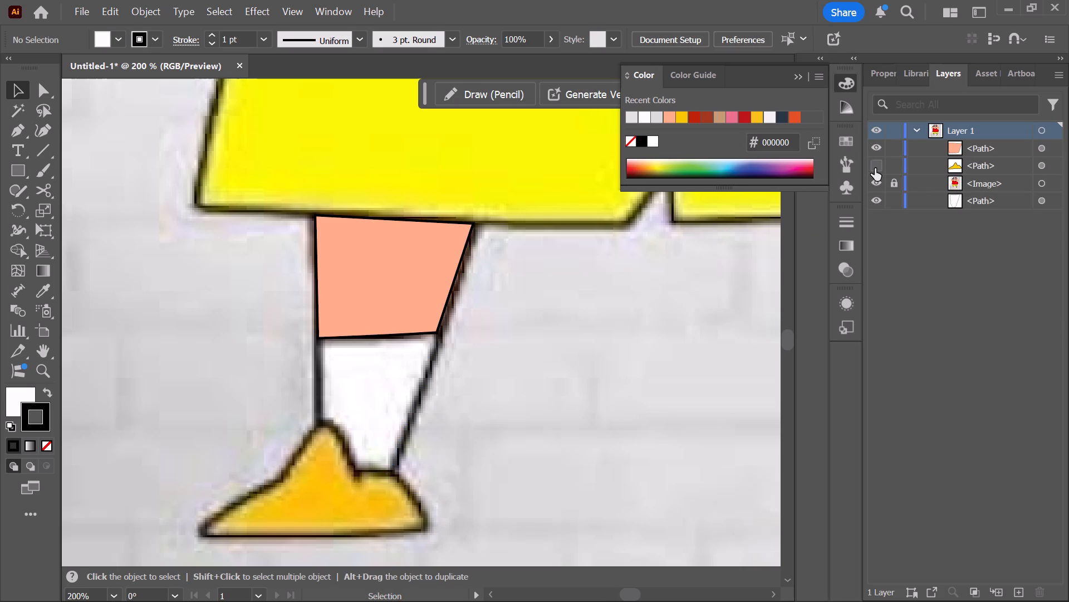
click(871, 151)
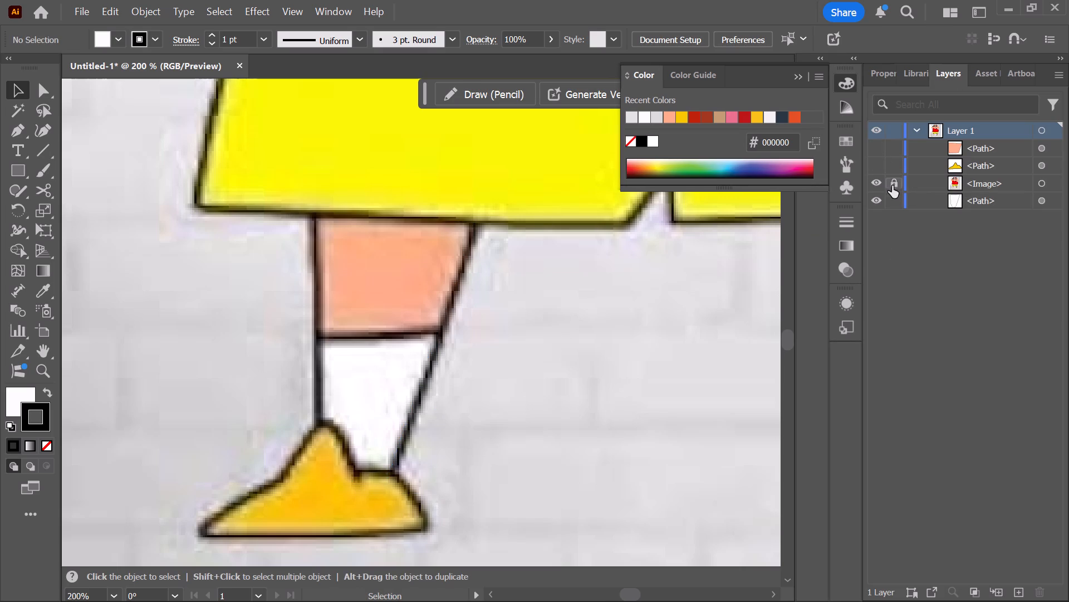
Trace the shorts with the Pen tool from the centre slit along the left hem, up the left side and into the waistline.
scroll(719, 354, up, 3)
scroll(479, 324, up, 6)
scroll(100, 385, up, 3)
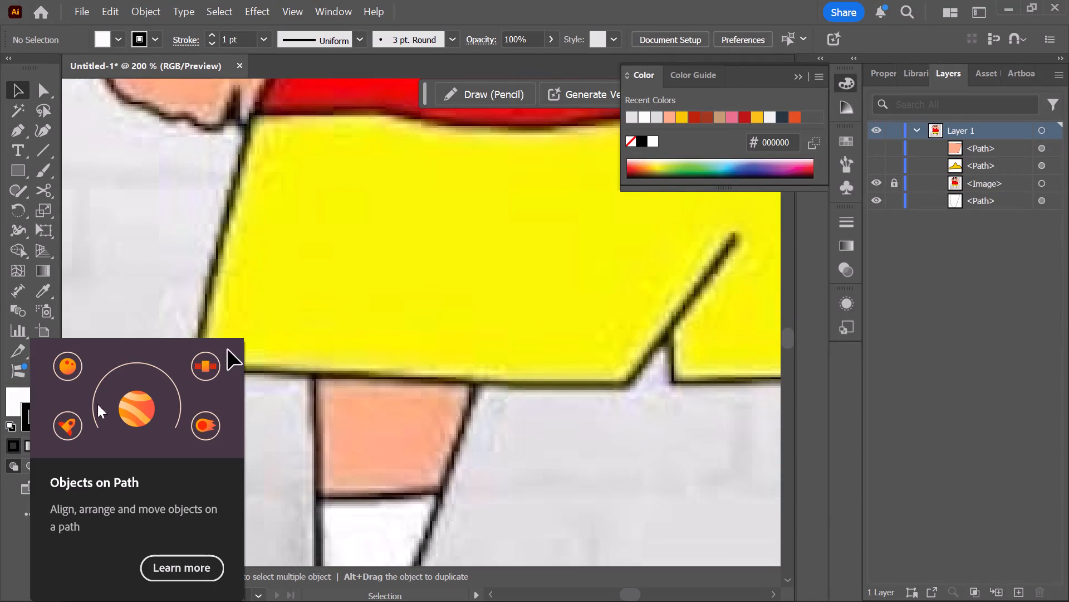
scroll(0, 376, up, 1)
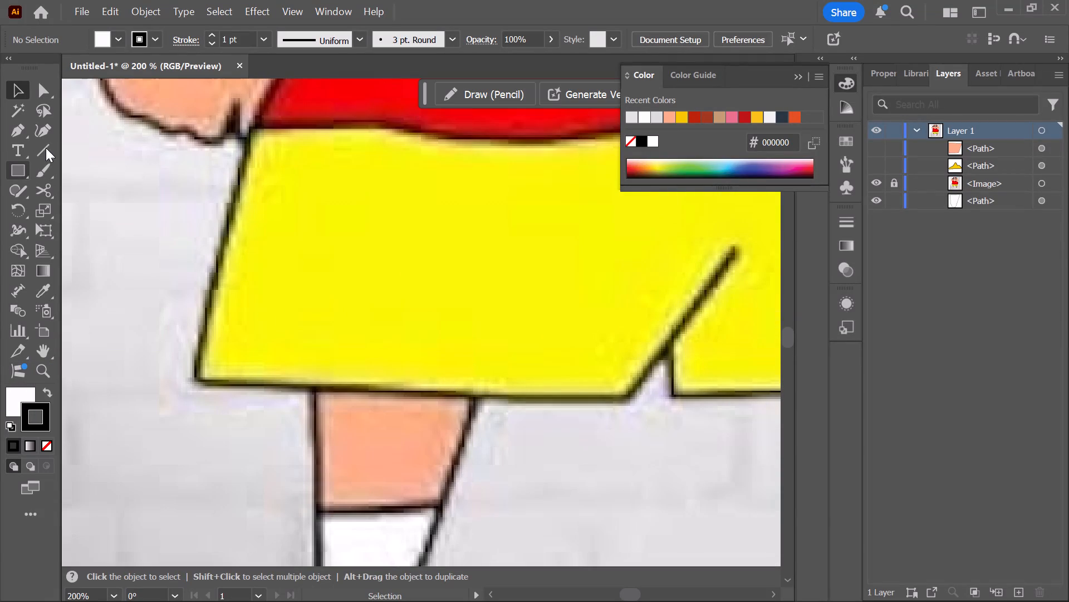
click(5, 123)
click(8, 124)
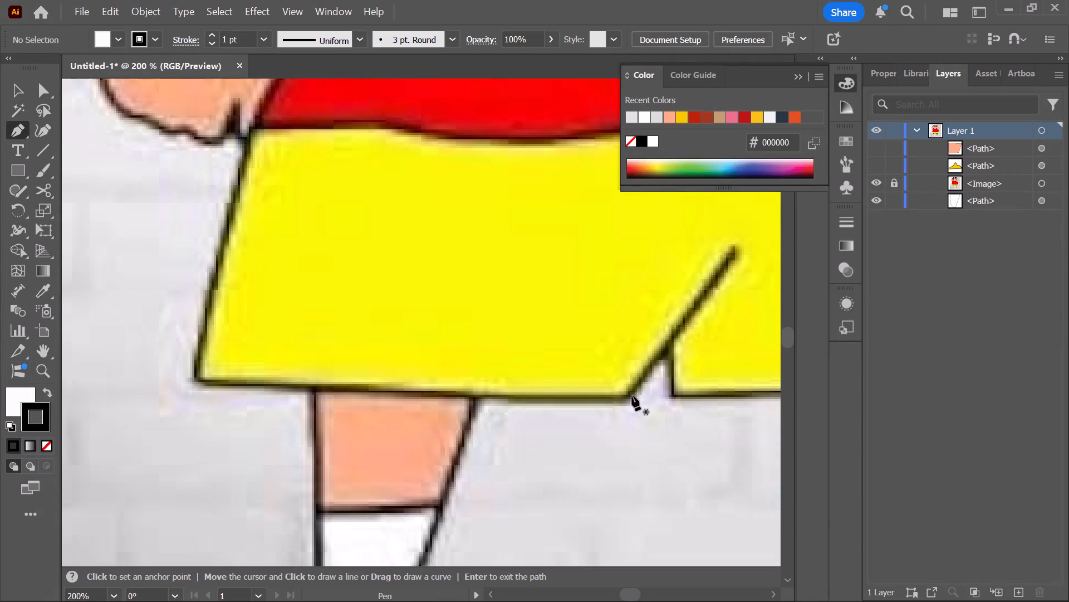
scroll(649, 396, up, 5)
alt+scroll(652, 377, down, 4)
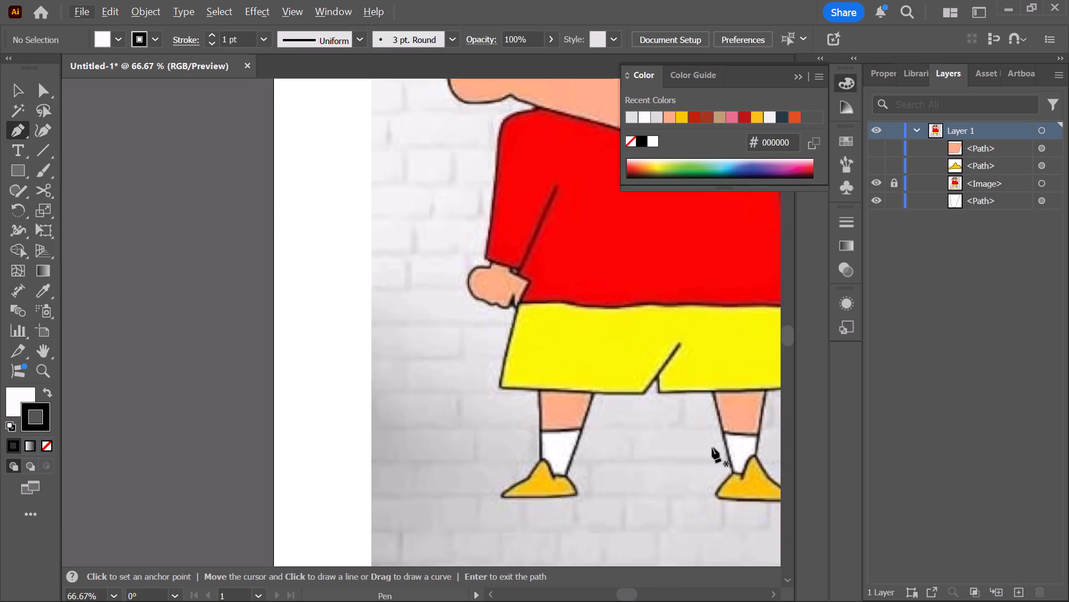
key(space)
drag(702, 450, 444, 455)
scroll(371, 423, up, 1)
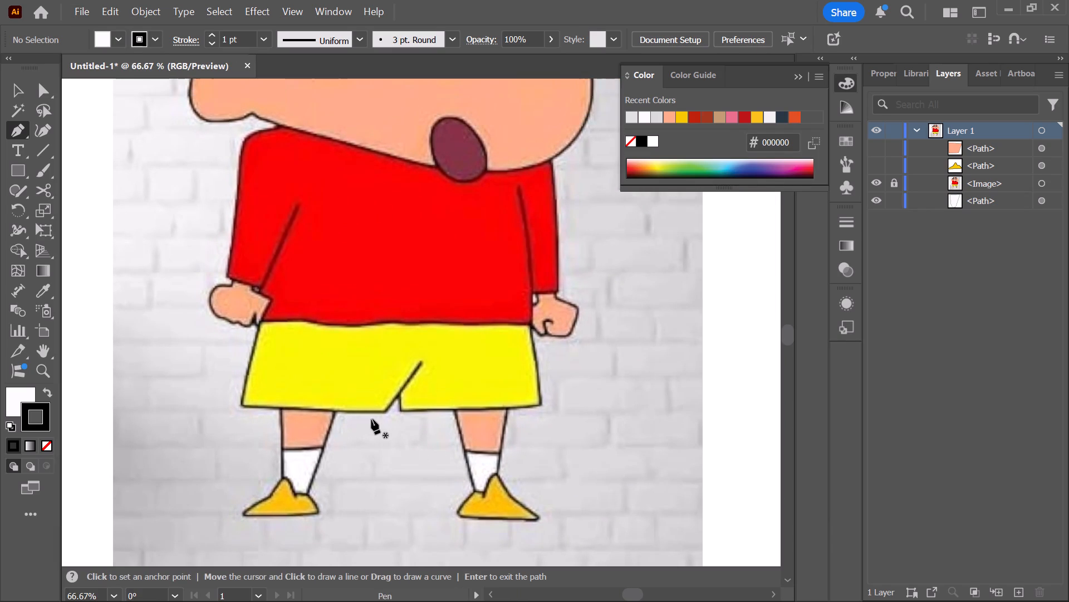
scroll(371, 412, down, 2)
alt+scroll(363, 399, up, 2)
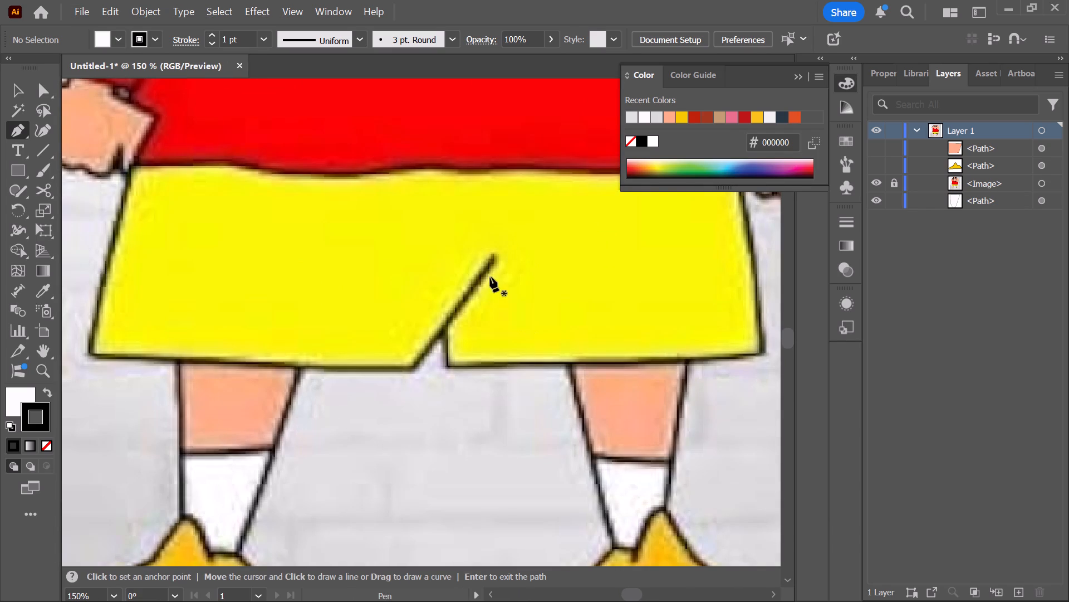
click(495, 257)
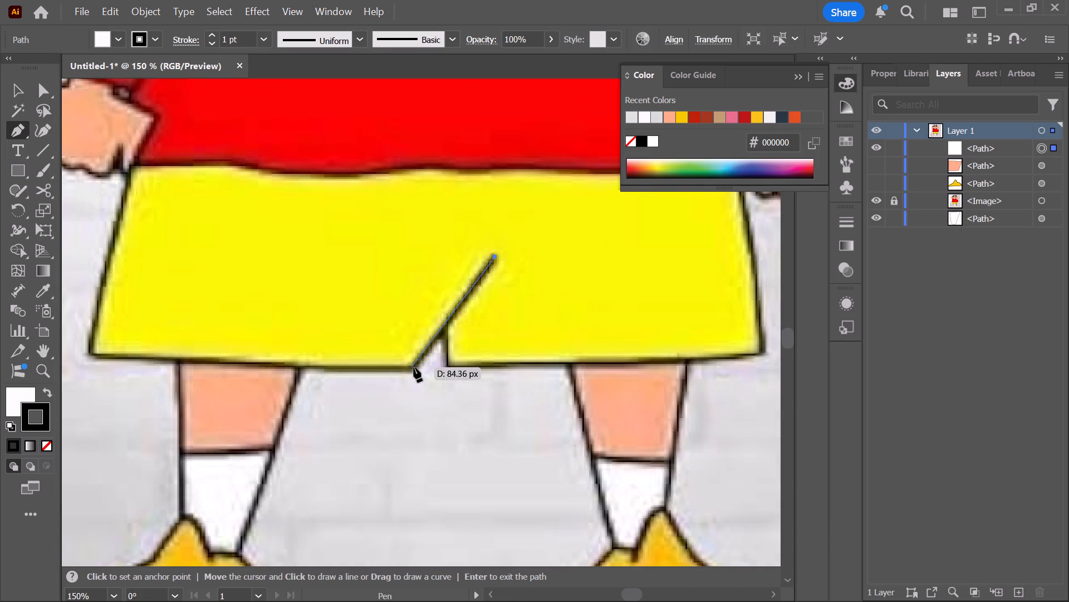
click(411, 370)
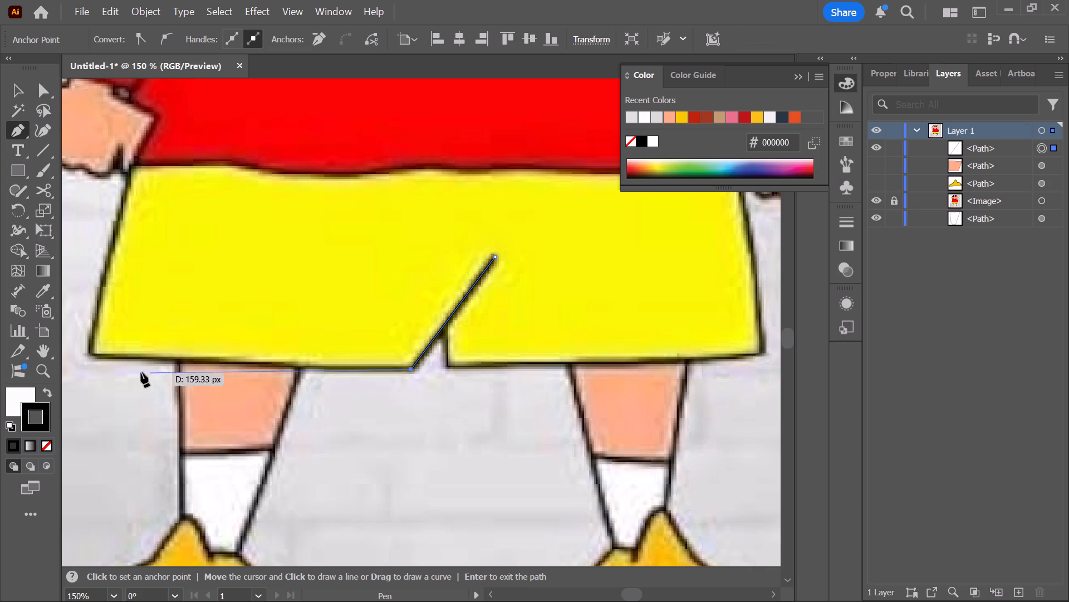
click(90, 354)
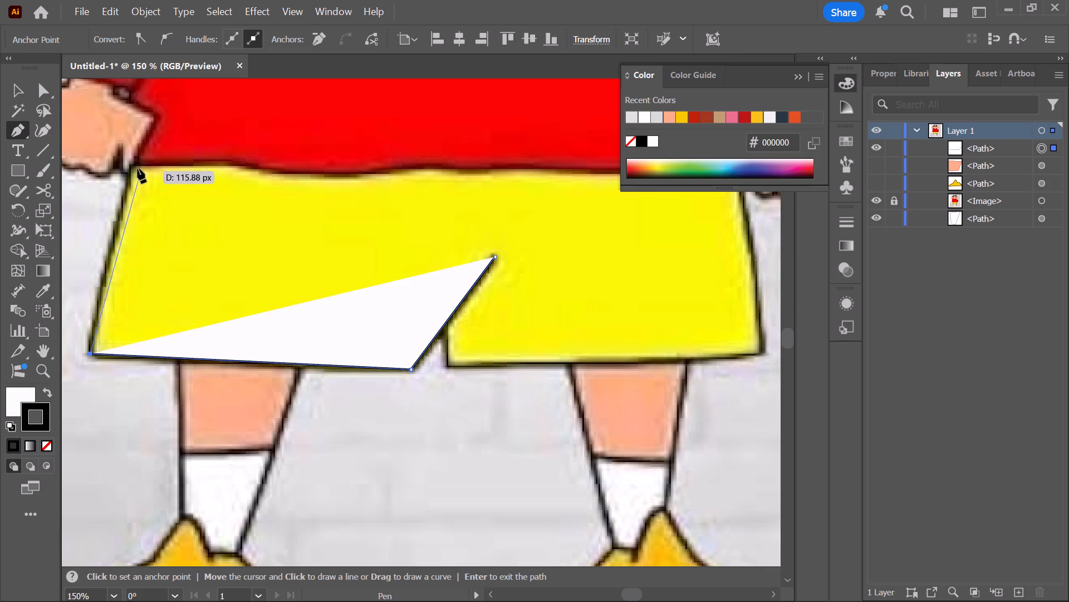
drag(133, 167, 141, 149)
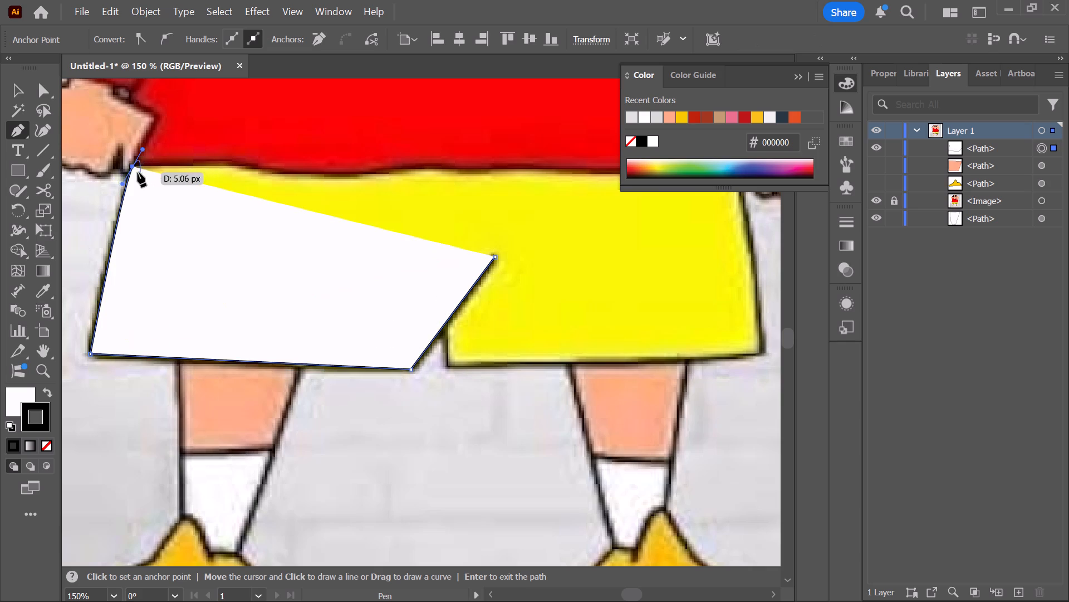
click(129, 164)
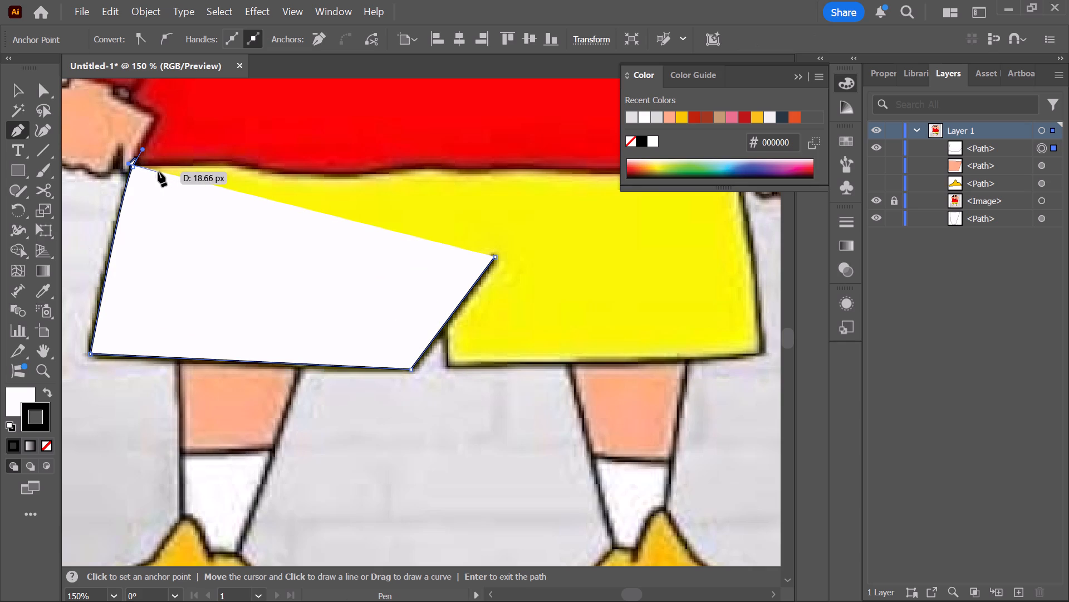
key(ctrl+z)
click(131, 166)
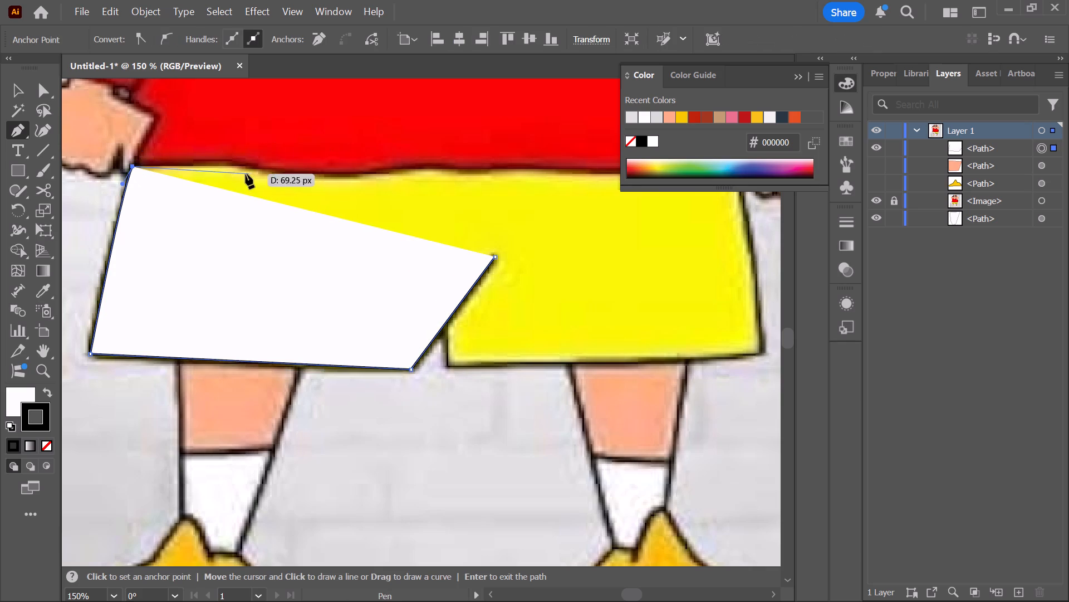
drag(251, 167, 278, 175)
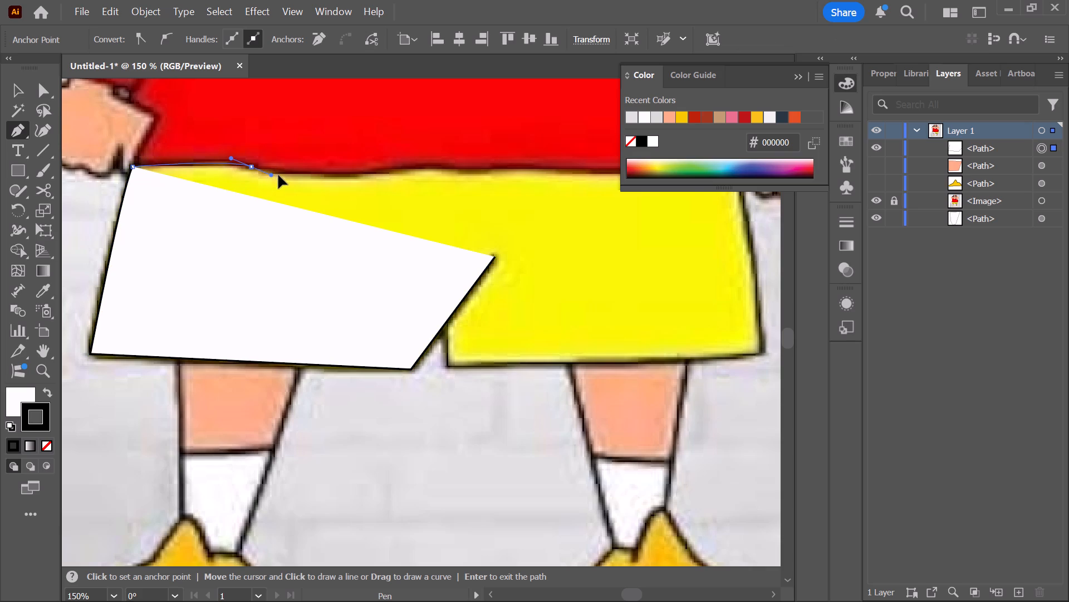
drag(278, 175, 282, 173)
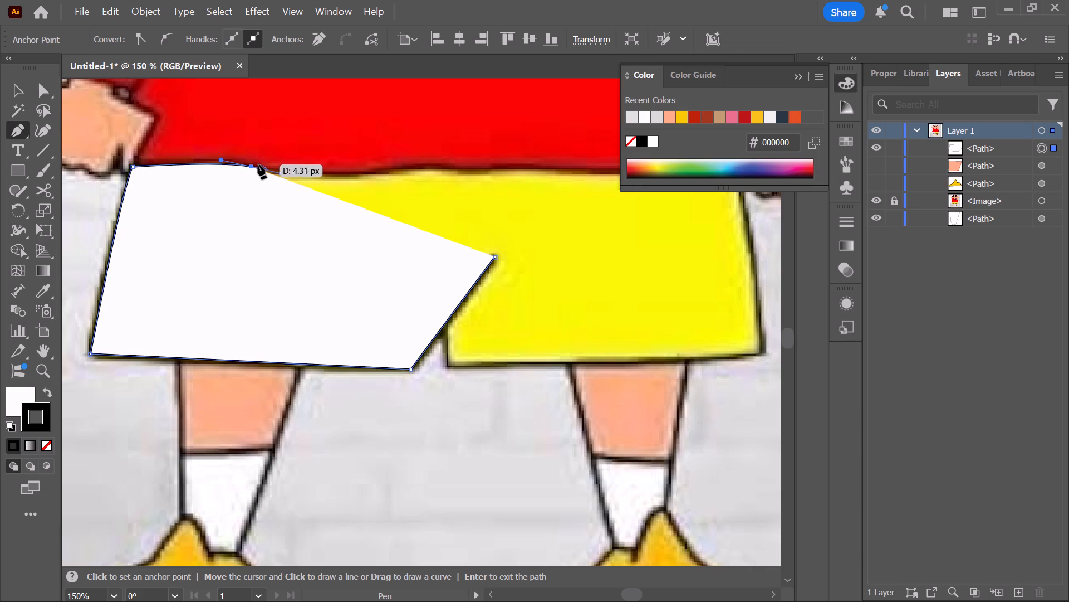
Remove the fill from the shorts path so only its black stroke covers the reference.
click(14, 402)
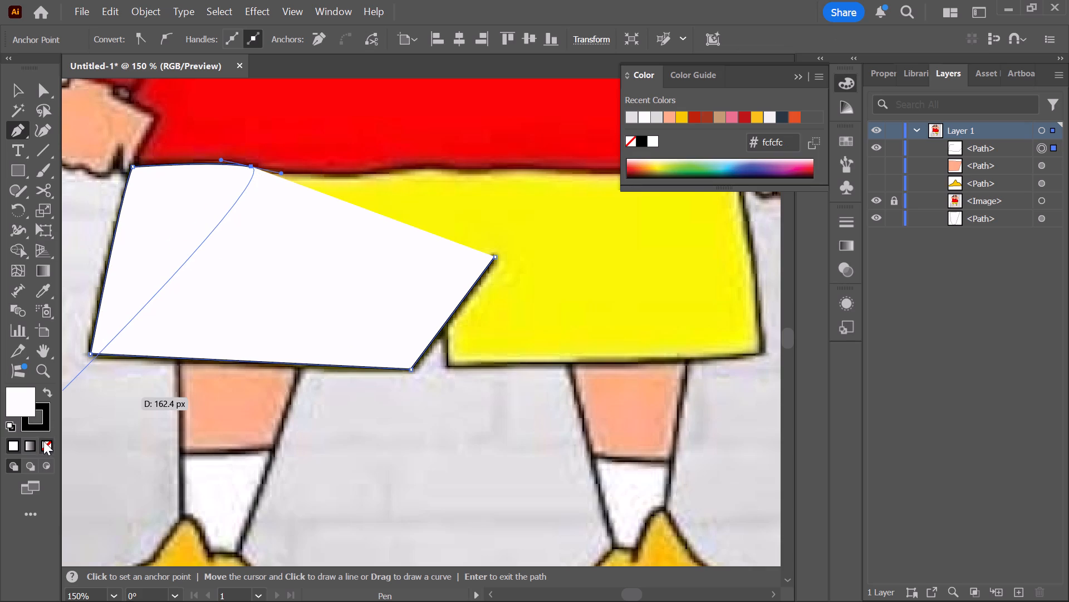
click(43, 443)
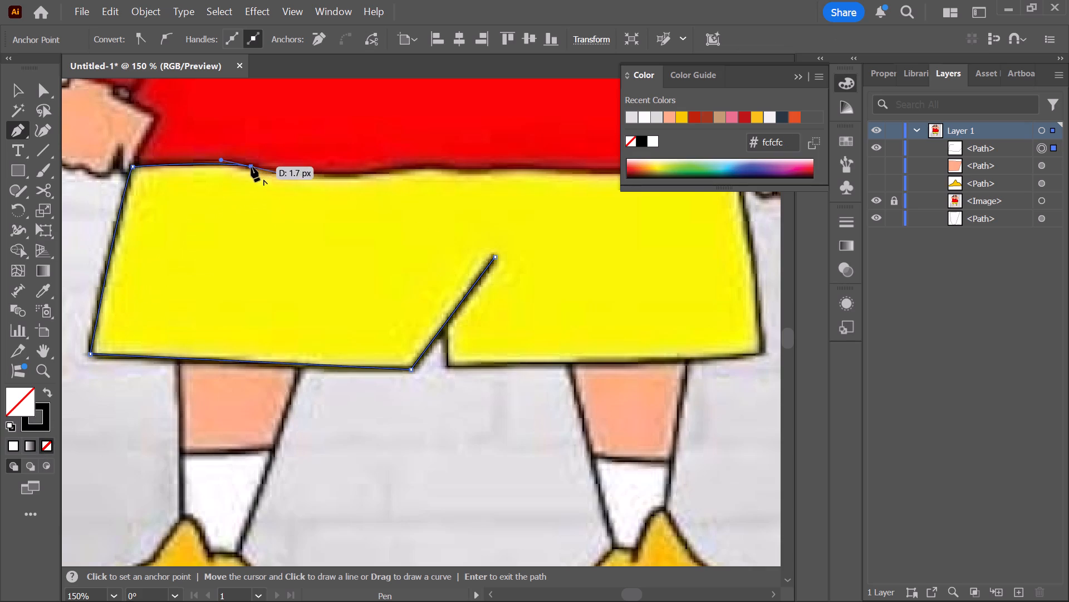
Continue the shorts path along the wavy middle stretch of the waistline to just beyond the centre slit.
click(251, 167)
drag(394, 169, 400, 168)
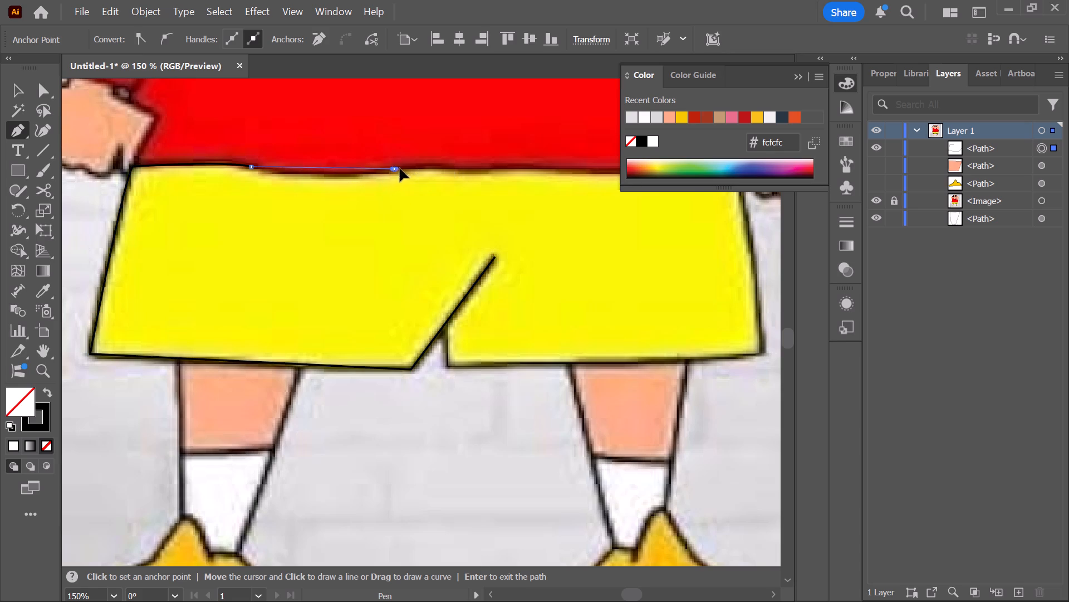
drag(400, 168, 457, 157)
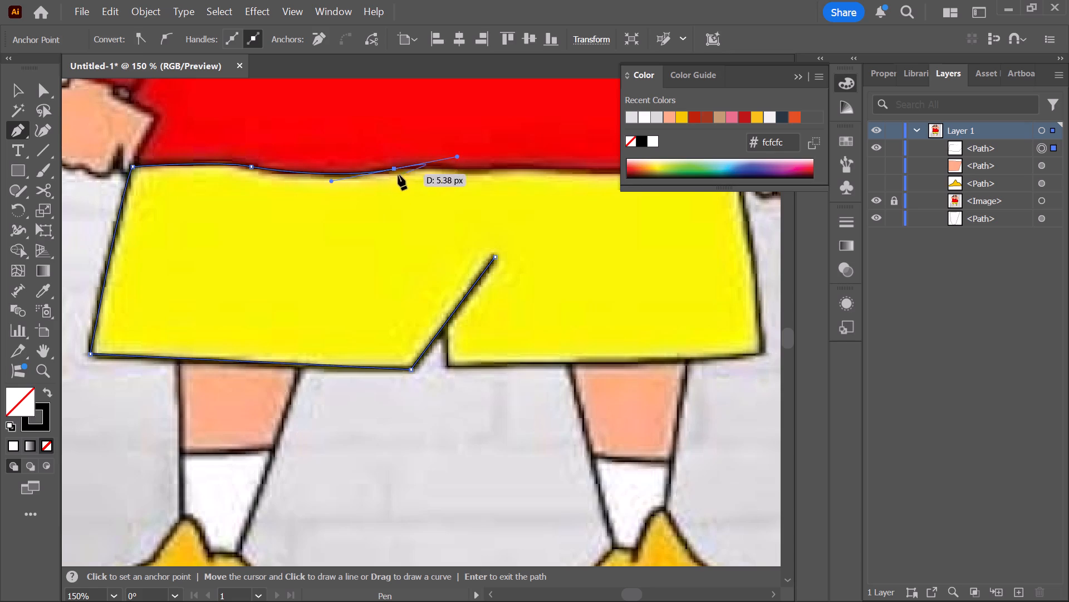
click(394, 168)
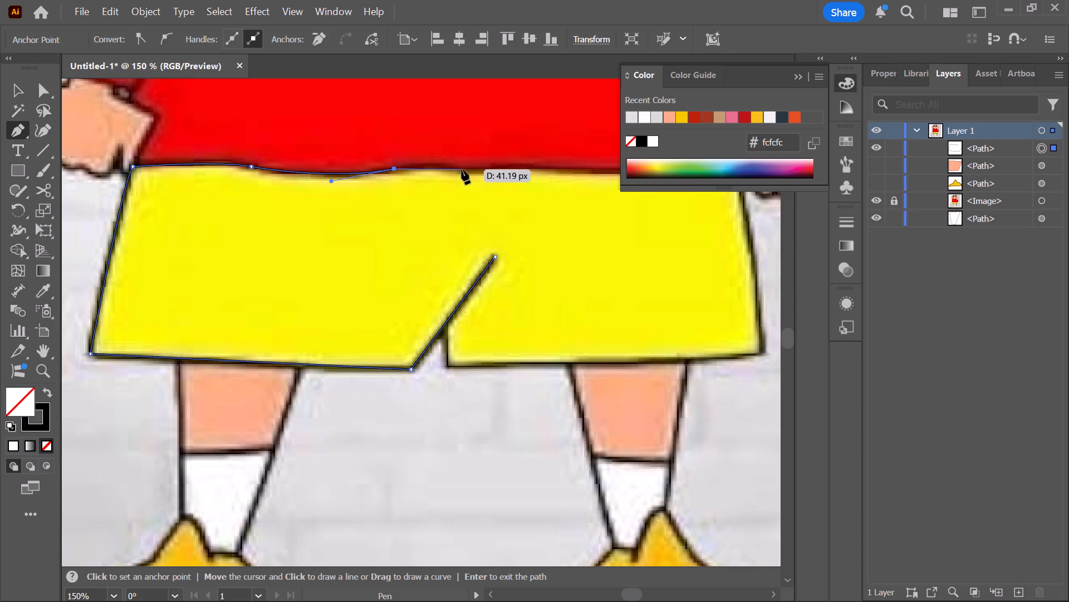
drag(461, 169, 482, 182)
click(462, 168)
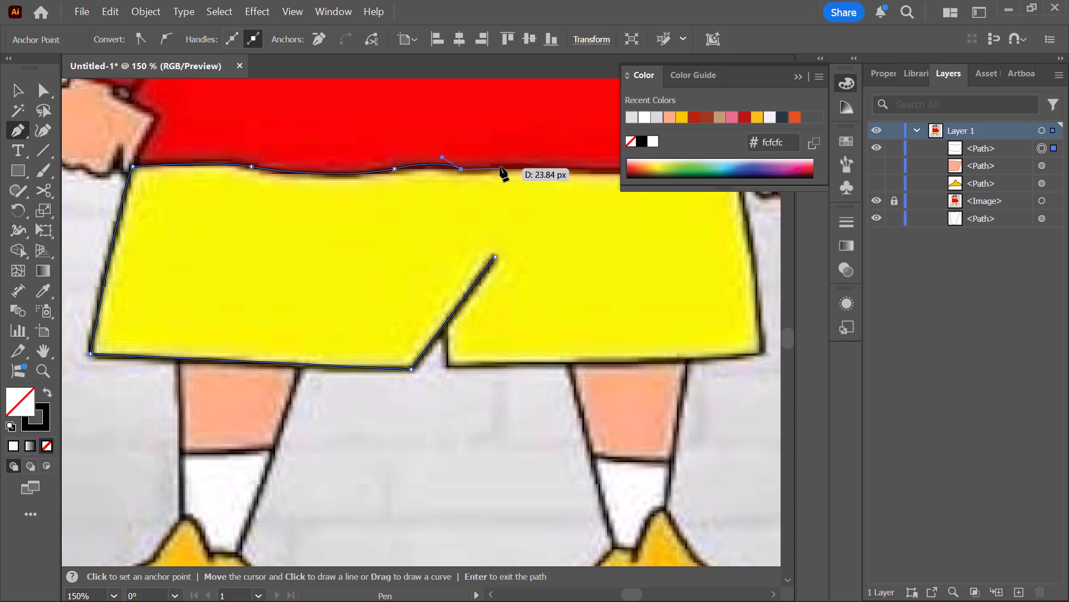
drag(510, 167, 540, 162)
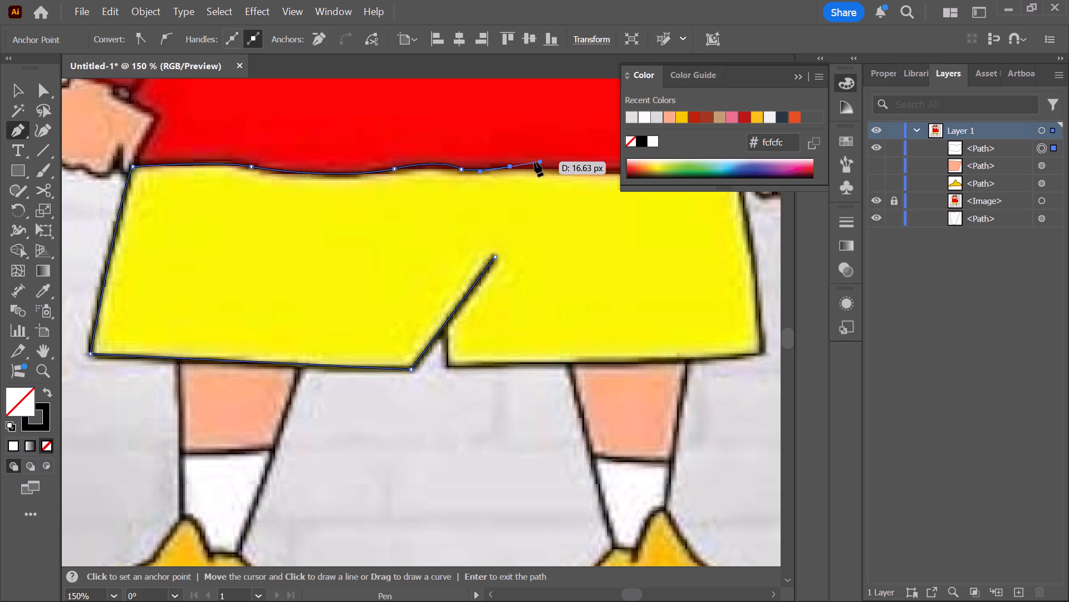
click(511, 167)
Extend the waistline curve along the shirt's lower edge to the shorts' upper right corner.
key(space)
key(space)
key(space)
key(space)
key(space)
drag(580, 179, 328, 222)
drag(387, 211, 418, 200)
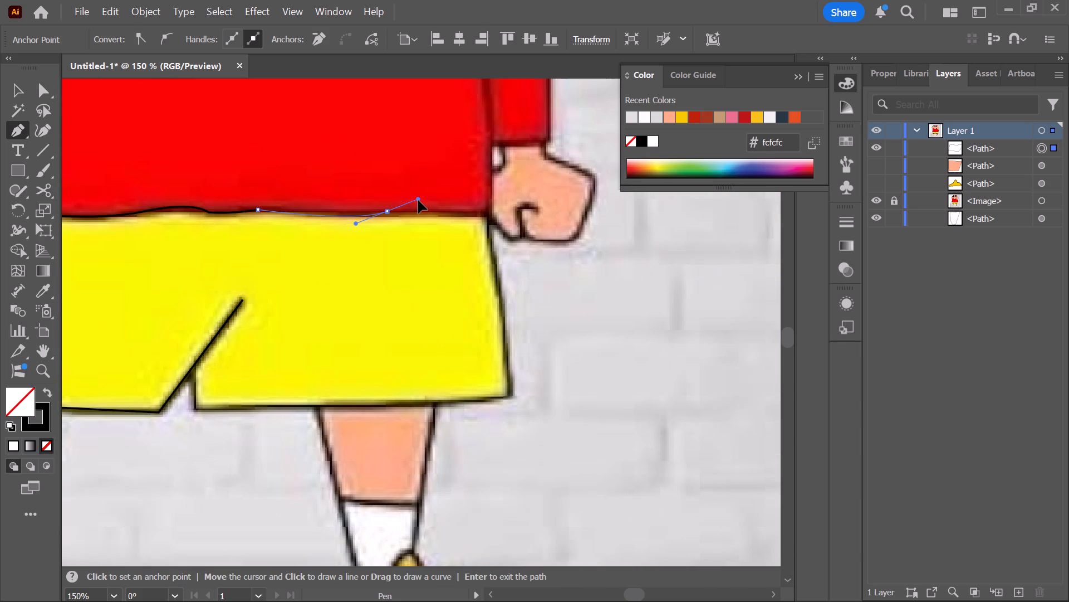
drag(418, 200, 459, 206)
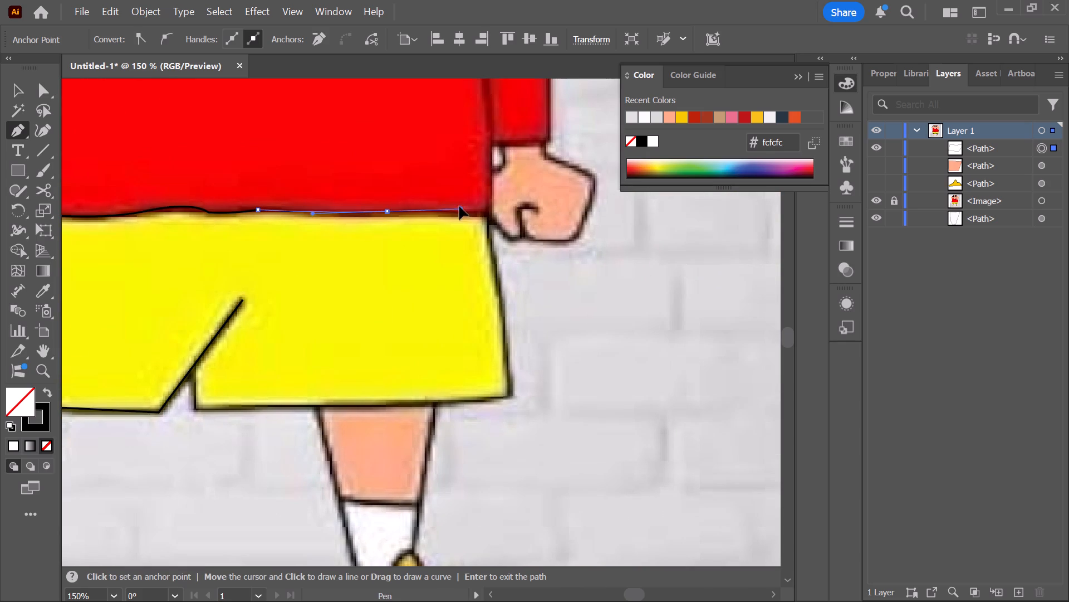
drag(459, 206, 457, 203)
click(389, 212)
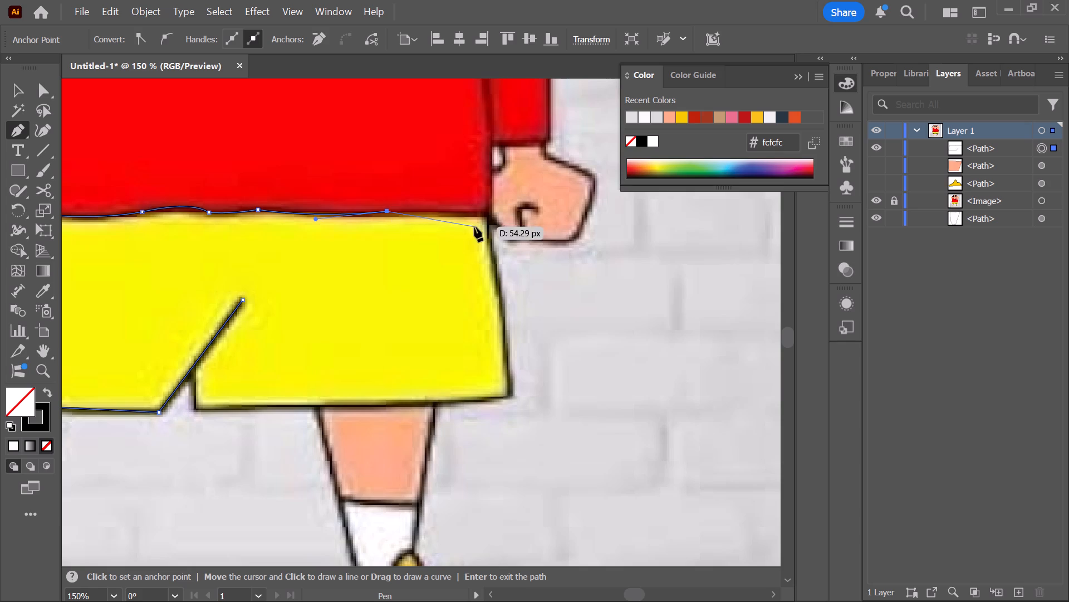
drag(487, 219, 491, 232)
click(487, 217)
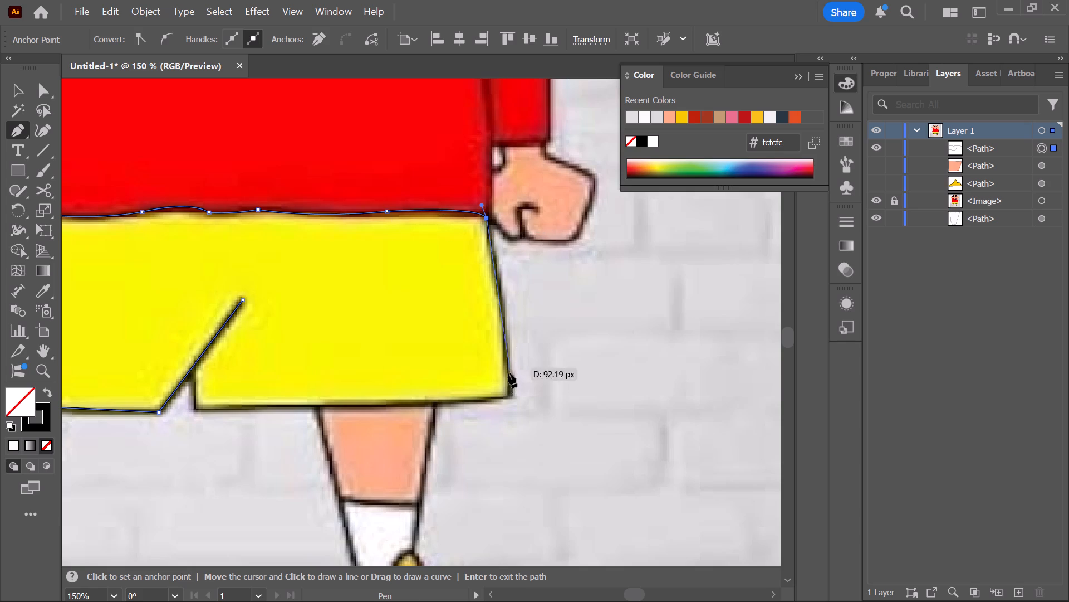
Trace the shorts' right side, right hem and inner slit edge, extending it past the diagonal slit line, and end the open path.
drag(510, 396, 515, 414)
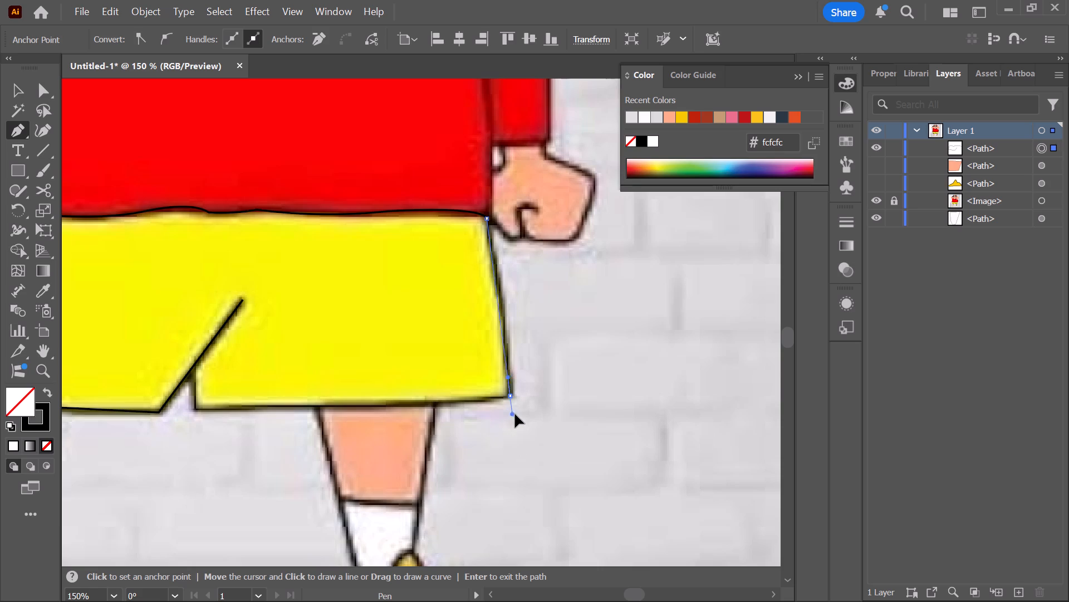
drag(515, 414, 504, 418)
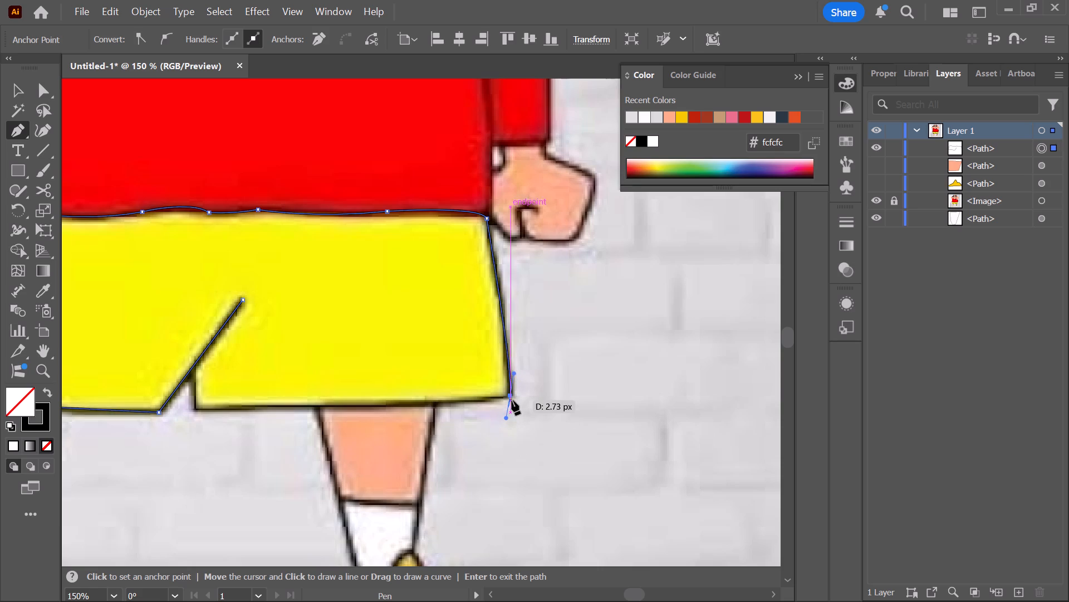
click(512, 397)
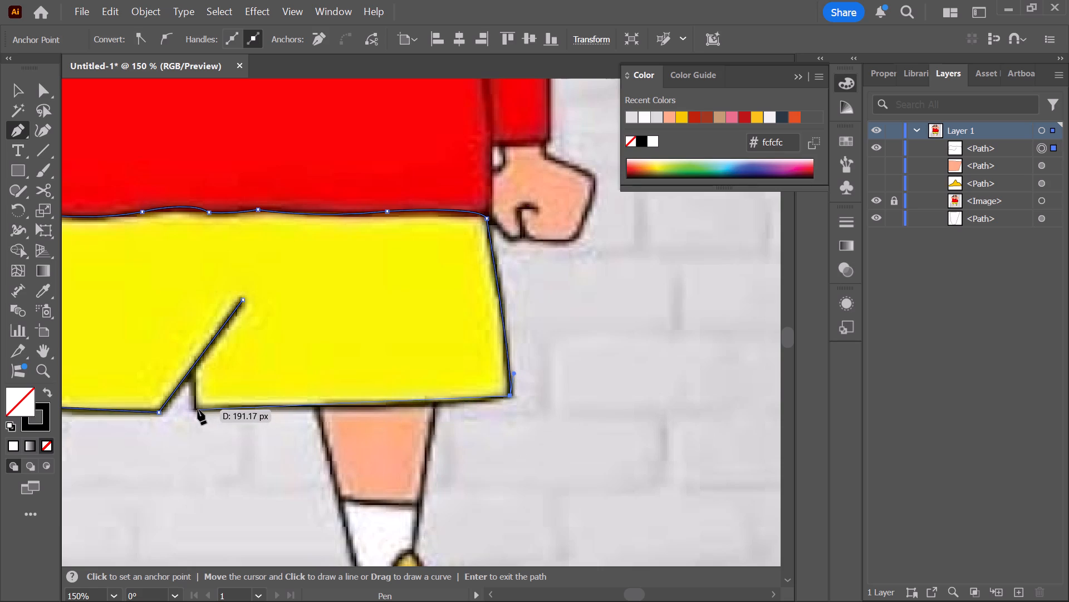
click(196, 410)
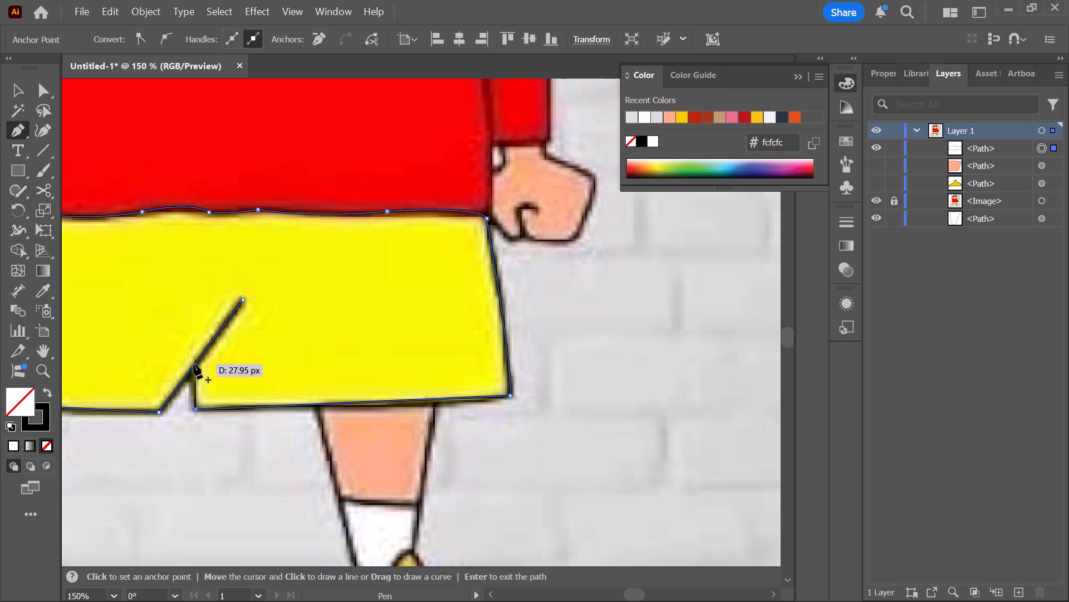
click(194, 364)
click(195, 364)
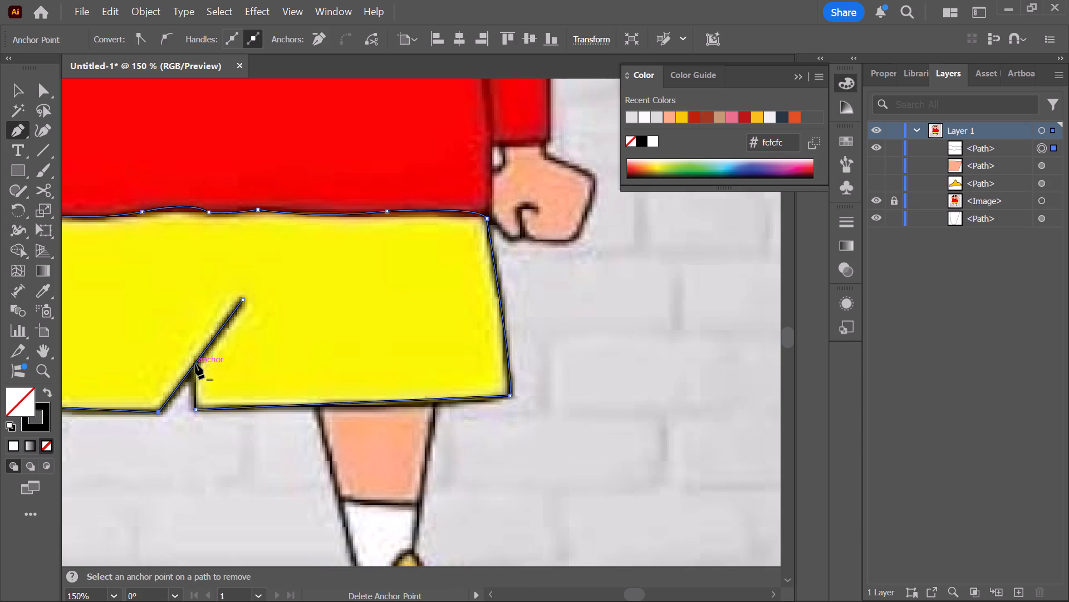
click(195, 332)
scroll(216, 363, up, 3)
scroll(171, 329, up, 2)
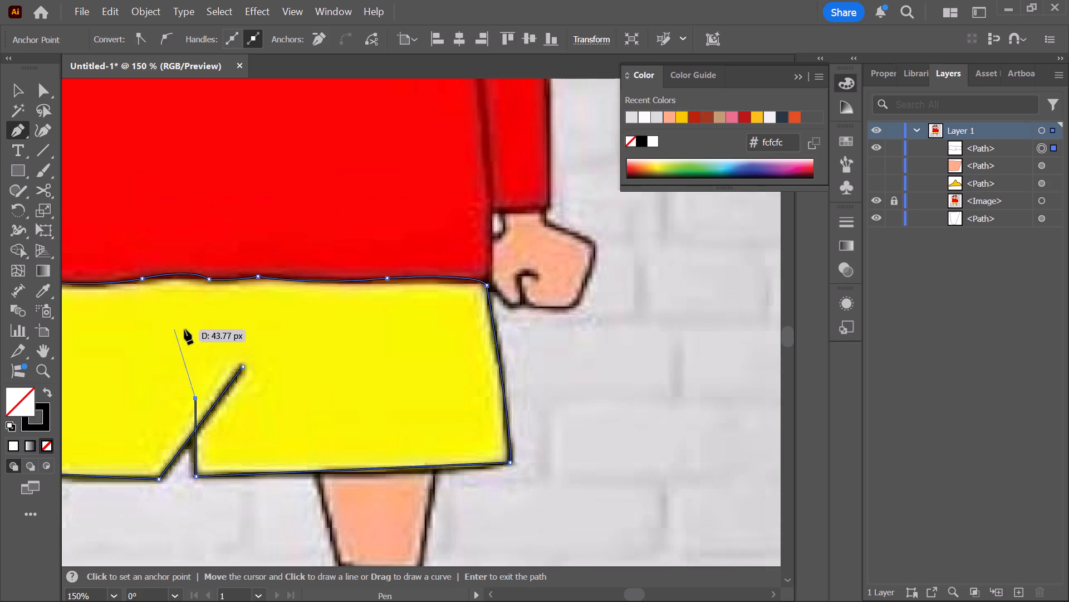
scroll(184, 329, up, 1)
key(v)
click(244, 335)
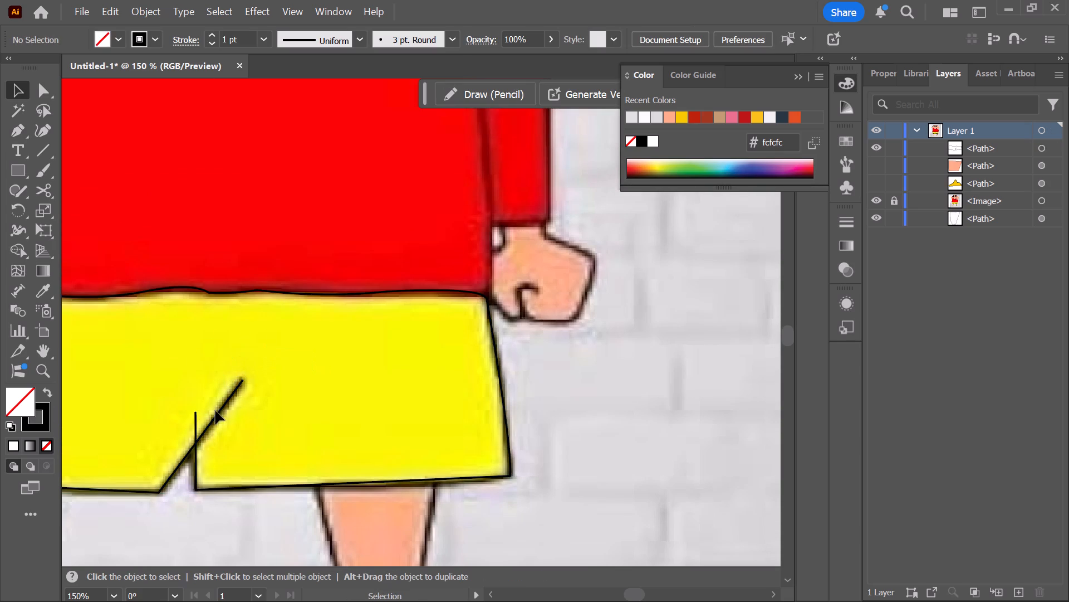
Hide the white sock path that lies beneath the reference image.
key(space)
drag(292, 405, 457, 415)
scroll(361, 397, down, 3)
key(space)
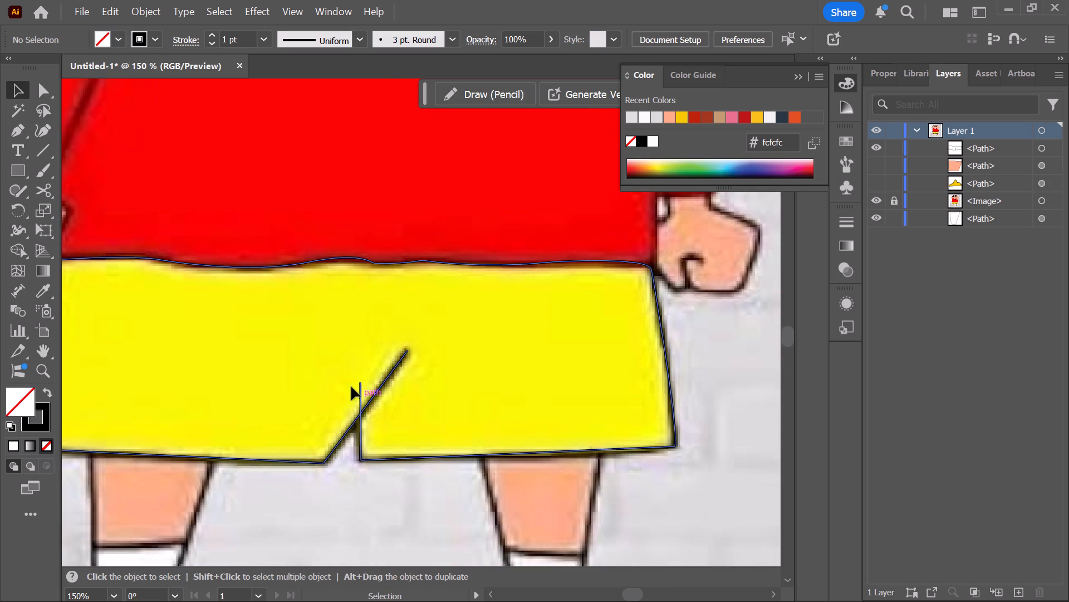
key(space)
scroll(291, 352, down, 3)
alt+scroll(286, 345, down, 2)
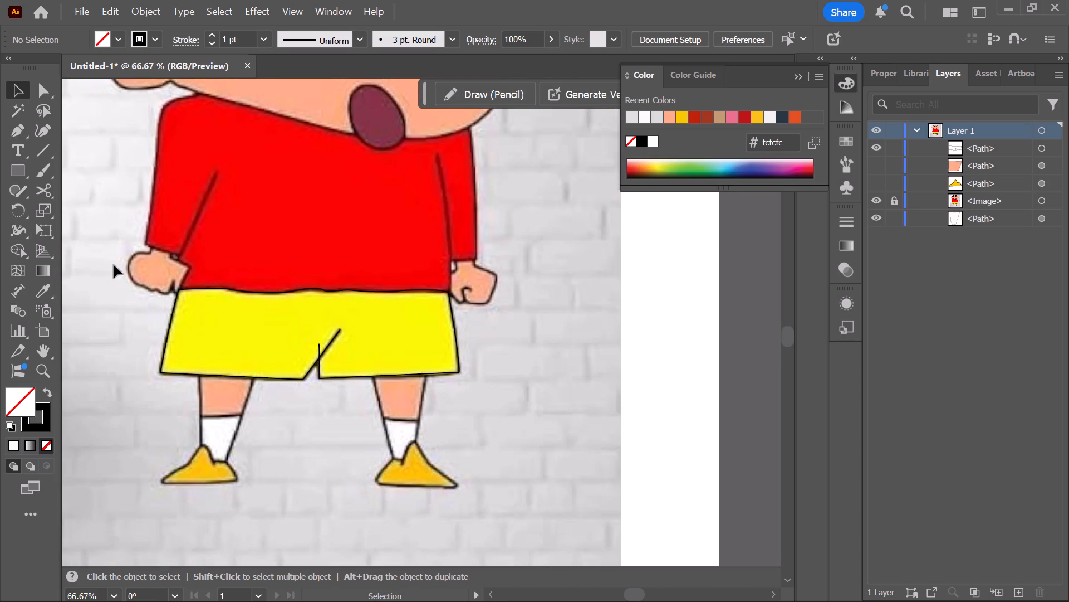
drag(114, 265, 504, 423)
scroll(156, 365, down, 3)
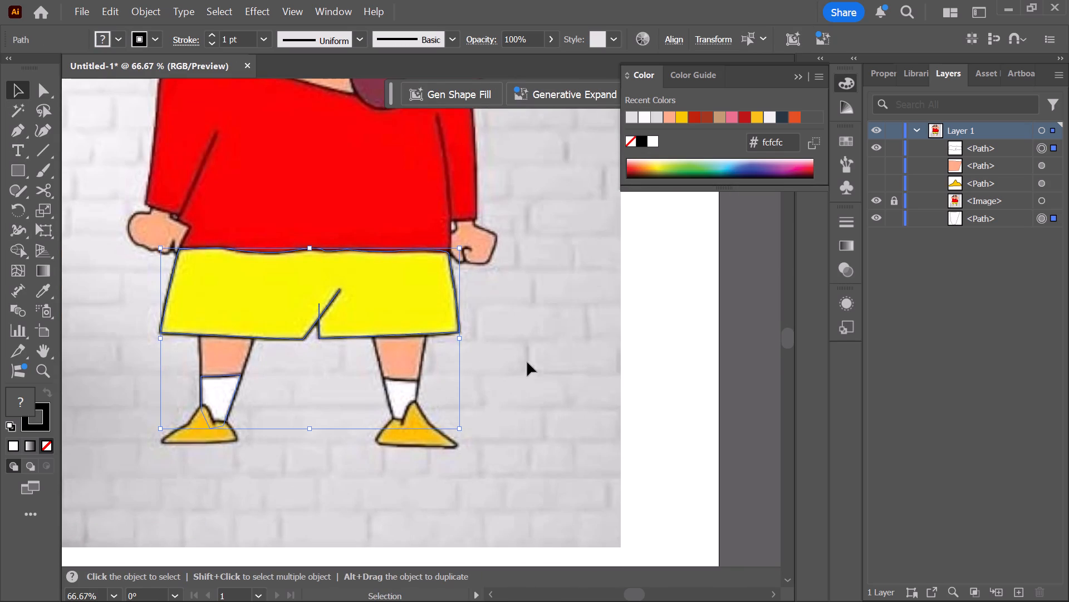
click(547, 363)
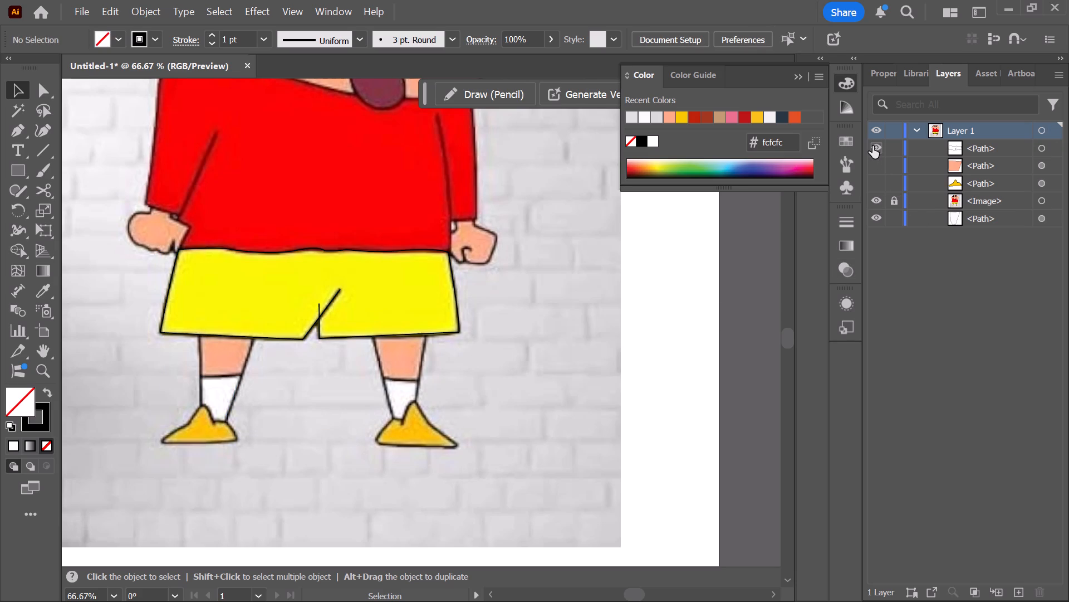
click(880, 224)
Select the shorts outline and use Shape Builder to make its enclosed area a closed shape, separate from the slit line's upper part.
drag(102, 248, 563, 378)
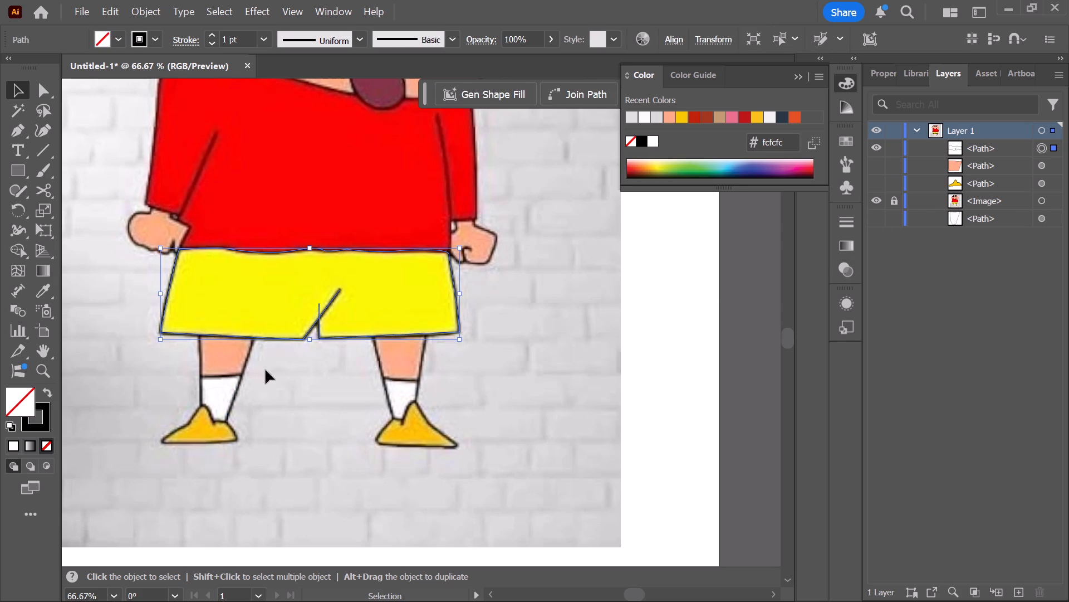
scroll(274, 343, down, 4)
scroll(232, 341, up, 3)
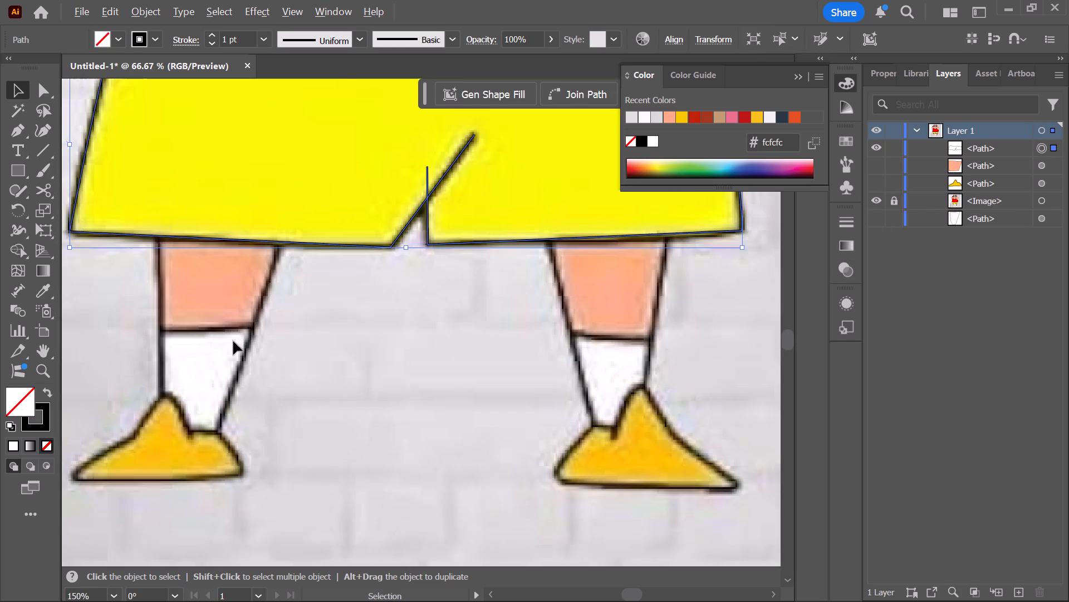
scroll(238, 349, up, 5)
scroll(107, 306, up, 3)
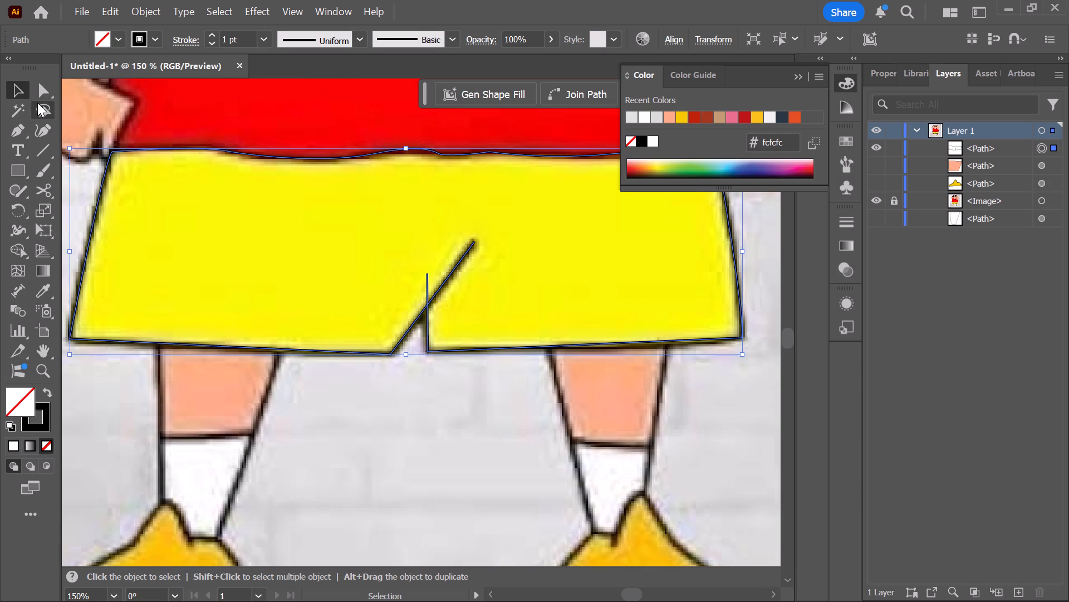
click(11, 249)
click(352, 231)
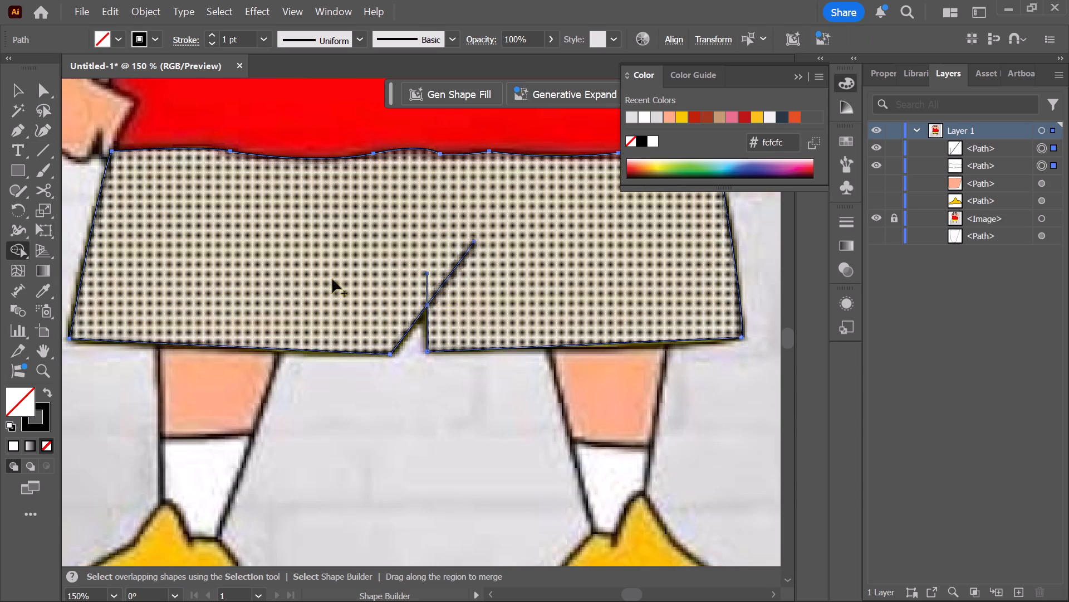
click(332, 279)
click(533, 288)
click(533, 287)
click(416, 225)
scroll(282, 292, up, 6)
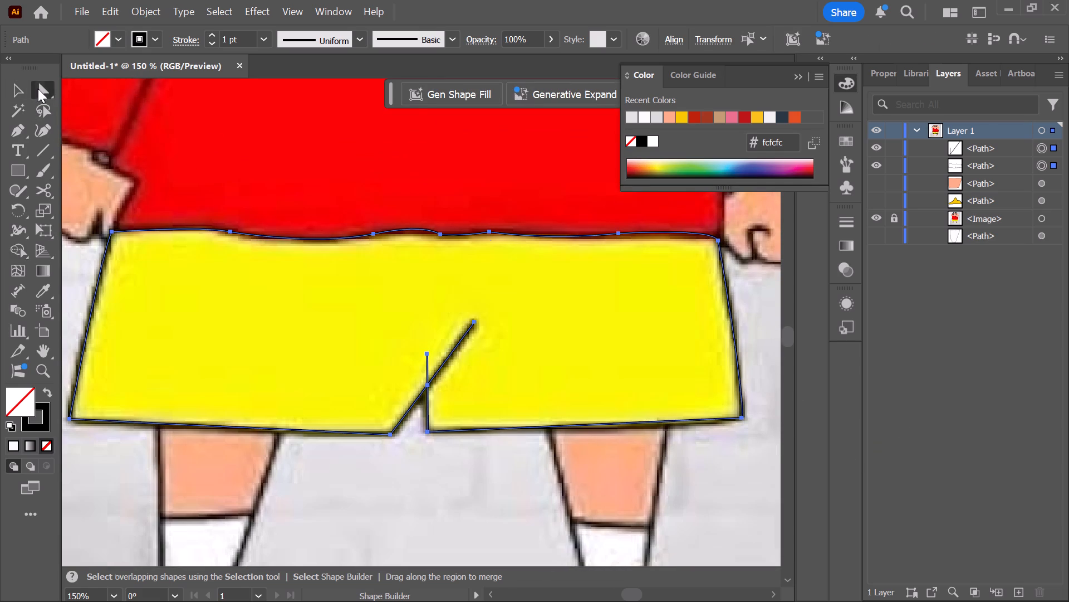
Delete the short vertical segment that extends above the diagonal slit line of the shorts.
click(37, 89)
click(426, 370)
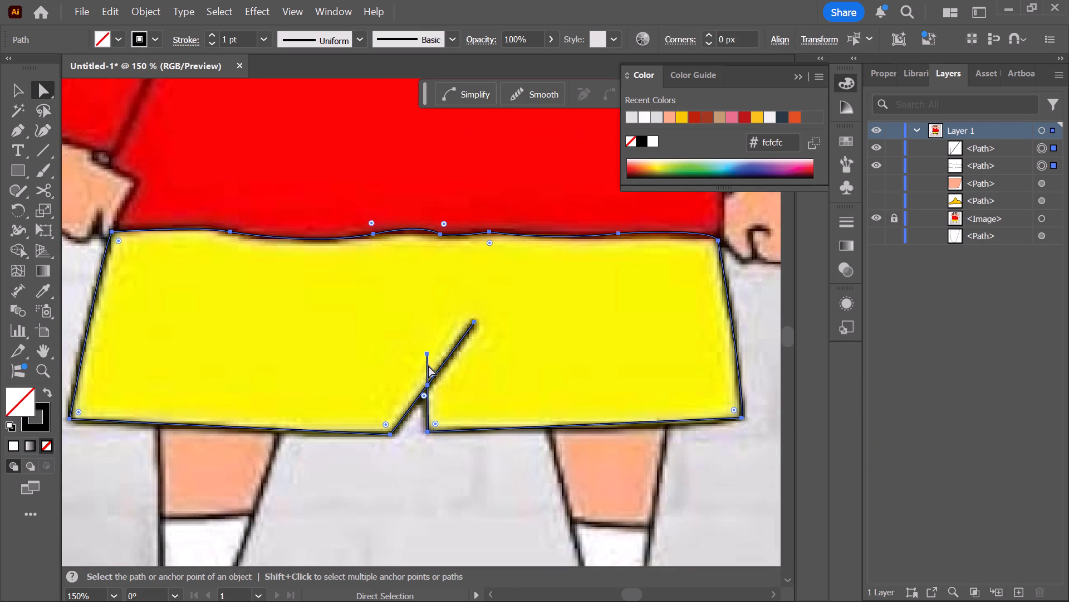
click(426, 362)
drag(348, 339, 354, 337)
drag(365, 332, 440, 367)
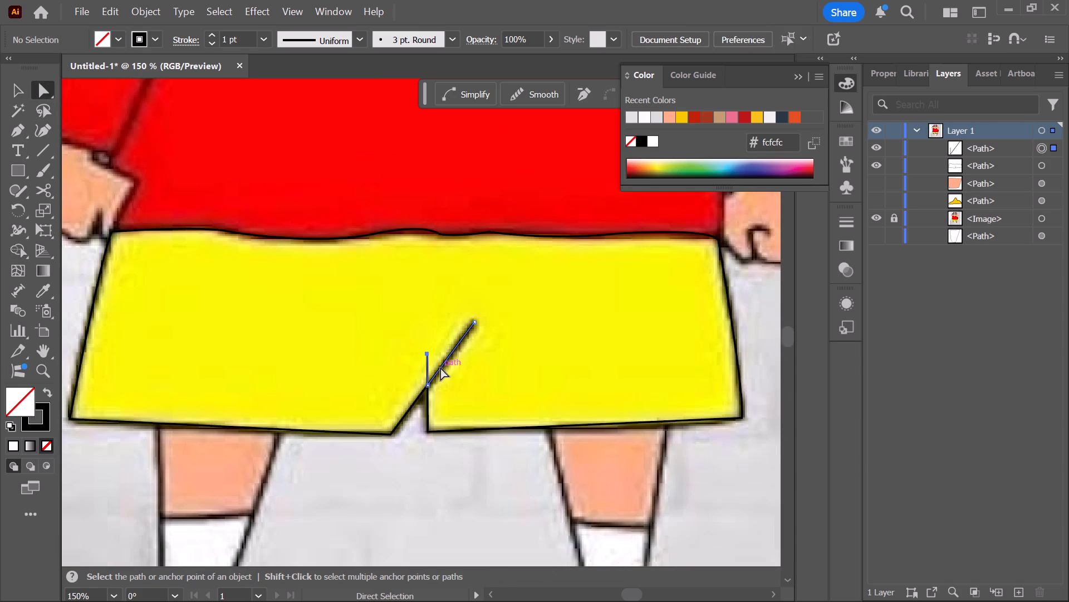
click(502, 352)
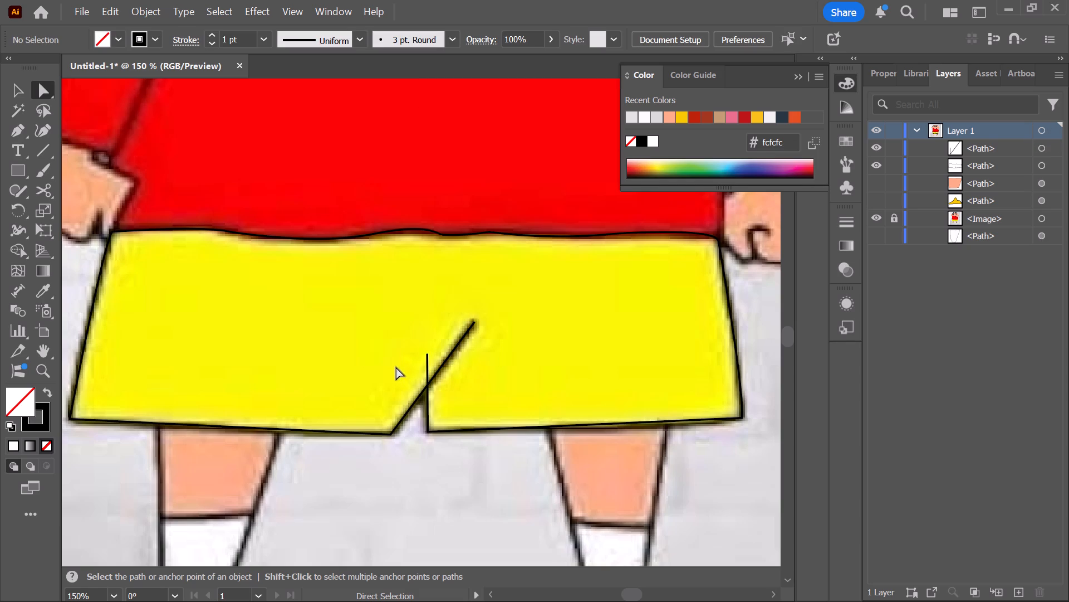
drag(398, 360, 435, 350)
click(558, 373)
drag(437, 343, 420, 363)
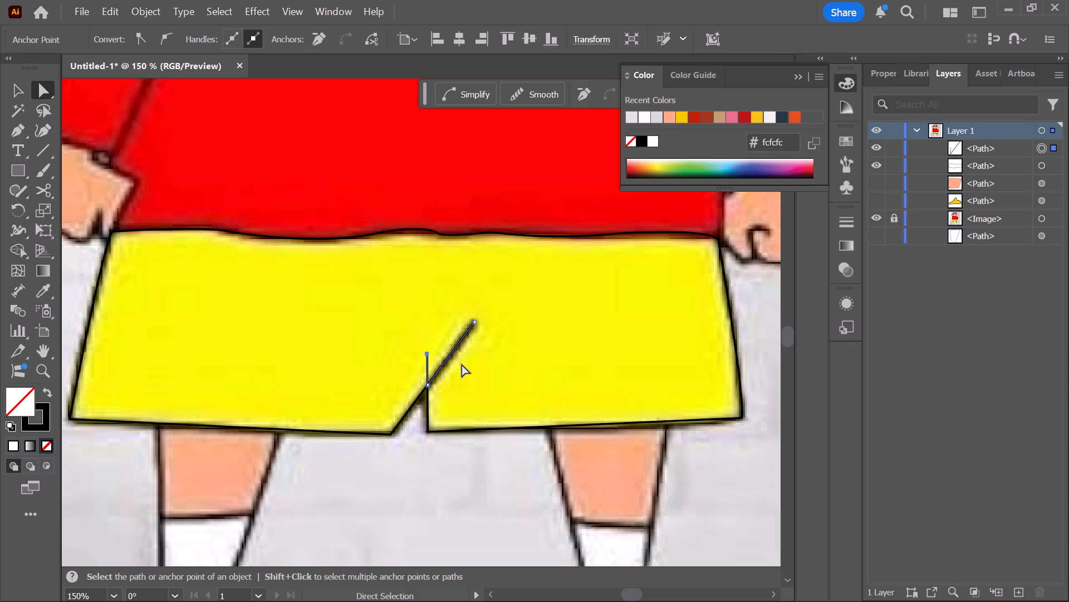
key(Delete)
click(524, 370)
scroll(498, 392, up, 2)
scroll(473, 406, down, 3)
Fill the closed shorts shape with the yellow sampled from the reference image using the Eyedropper.
click(305, 362)
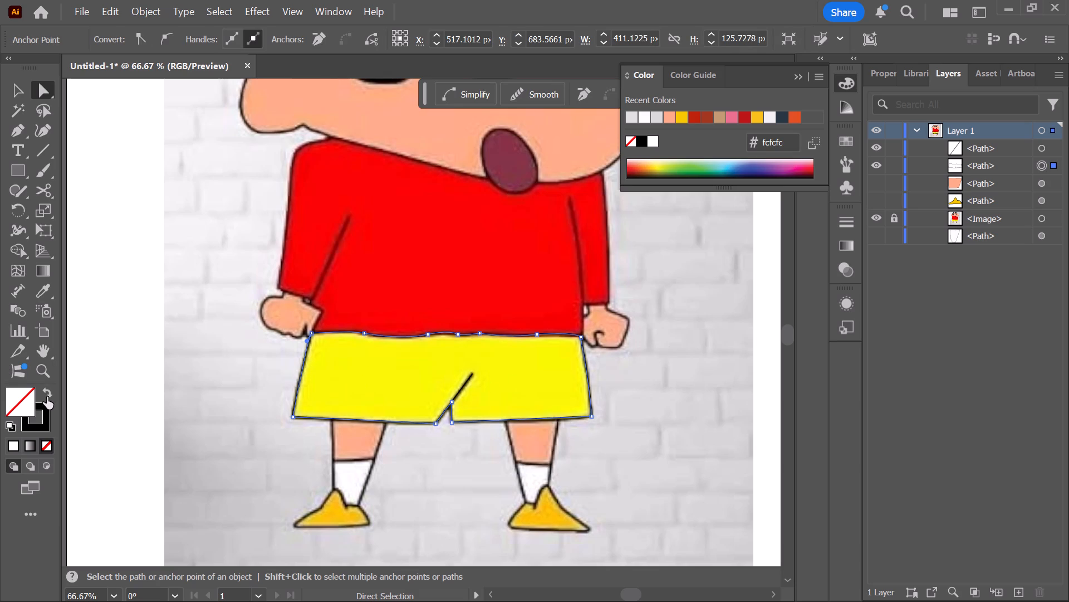
click(42, 292)
click(350, 370)
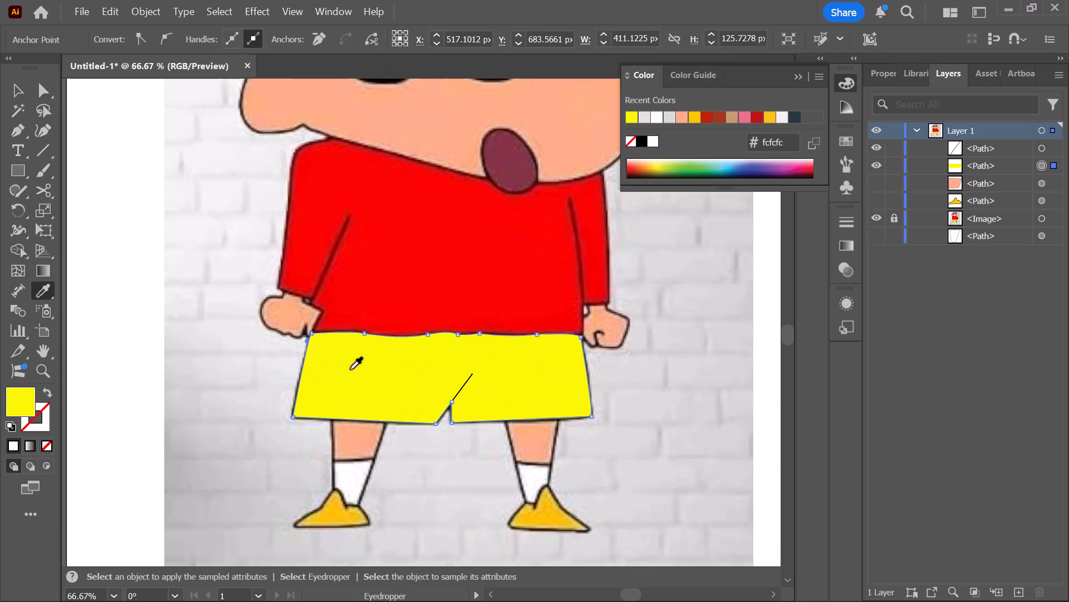
Give the yellow shorts shape a 1 pt black stroke and deselect it.
click(42, 415)
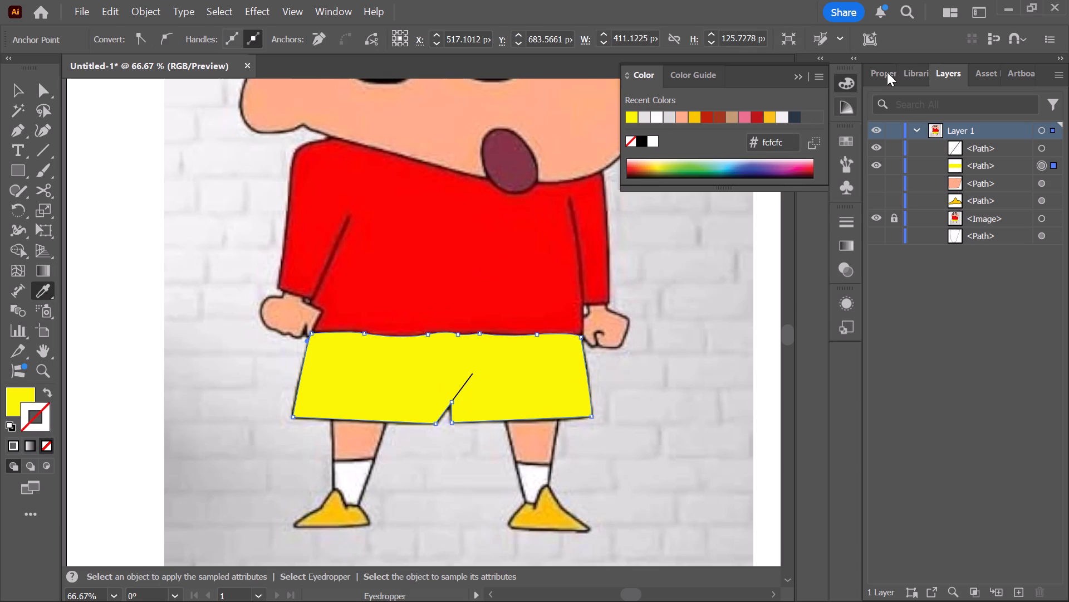
click(887, 74)
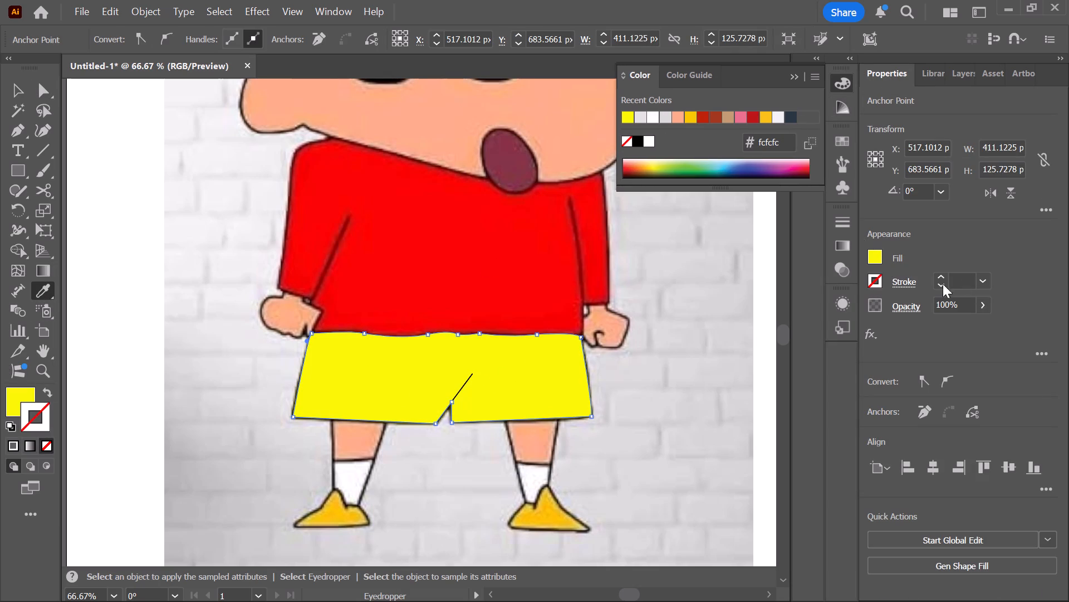
click(943, 276)
click(943, 276)
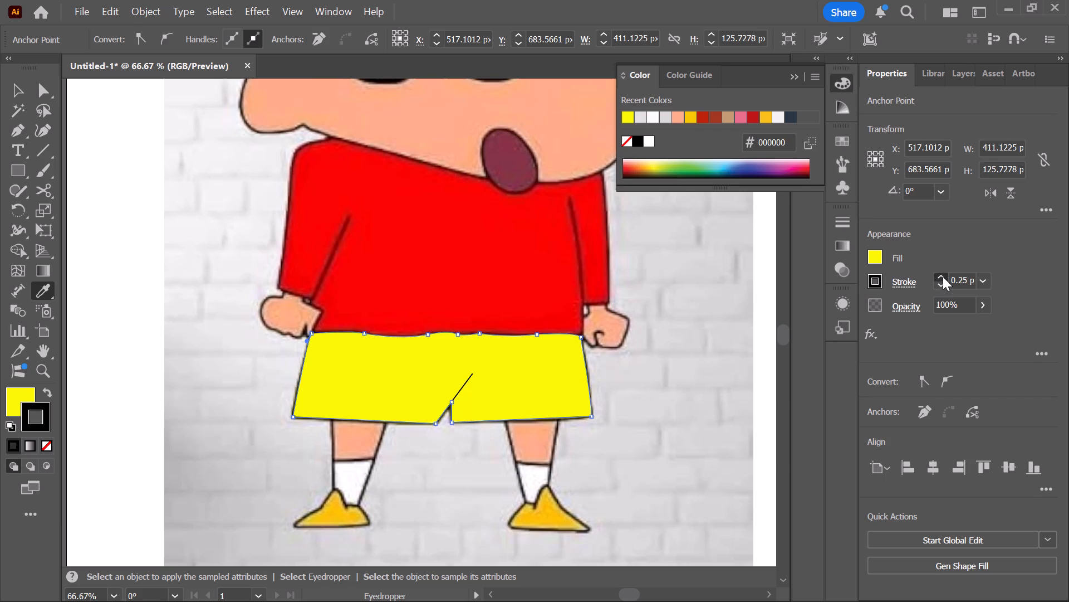
click(943, 276)
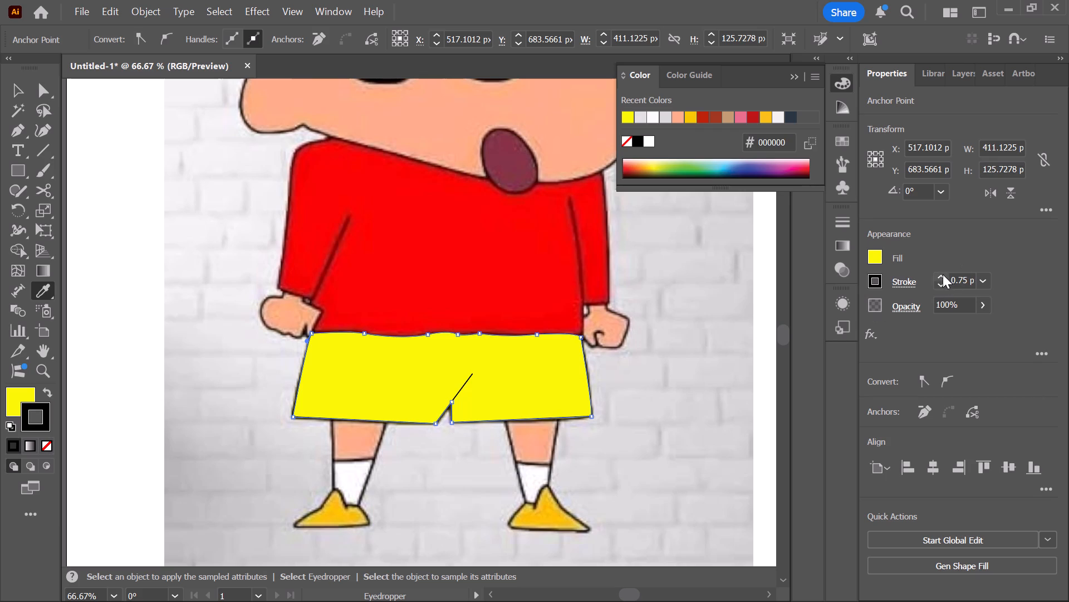
click(942, 275)
key(v)
click(670, 450)
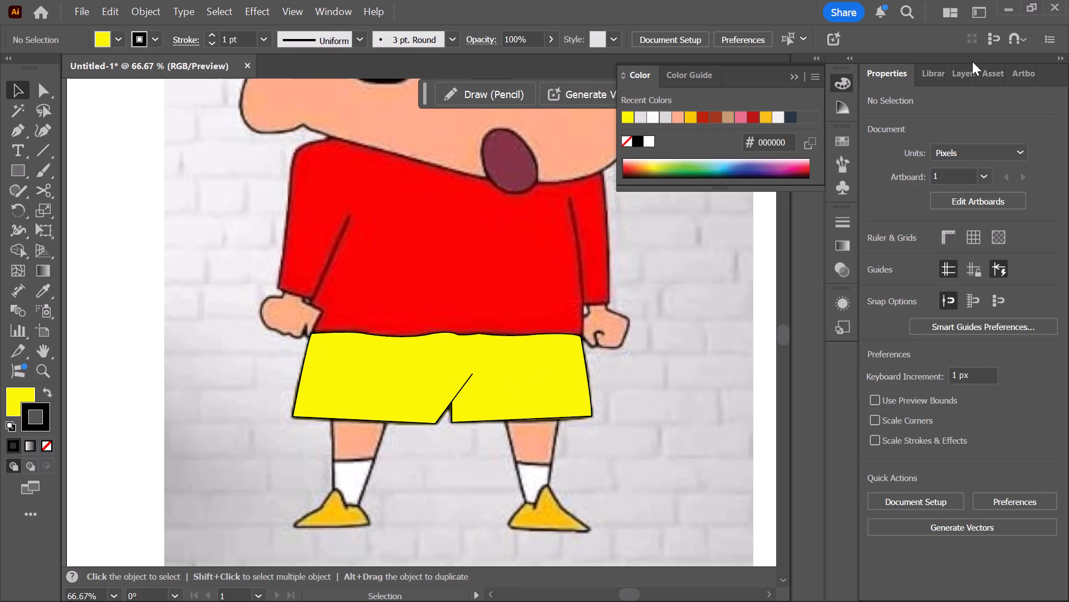
Hide the locked reference image and show the sock, shoe and leg paths together with the shorts.
click(938, 71)
click(970, 83)
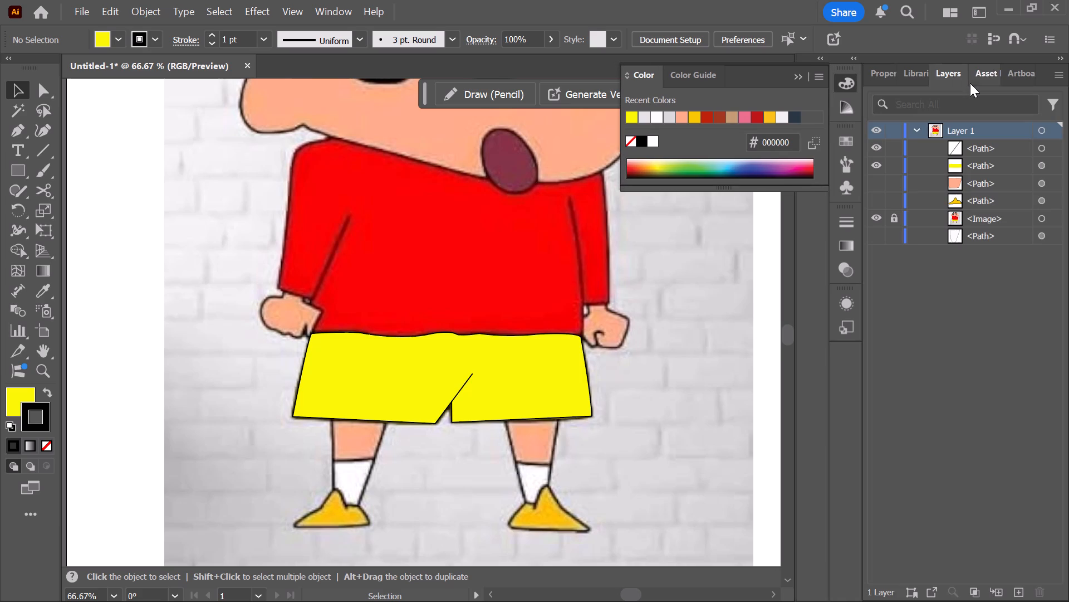
click(872, 217)
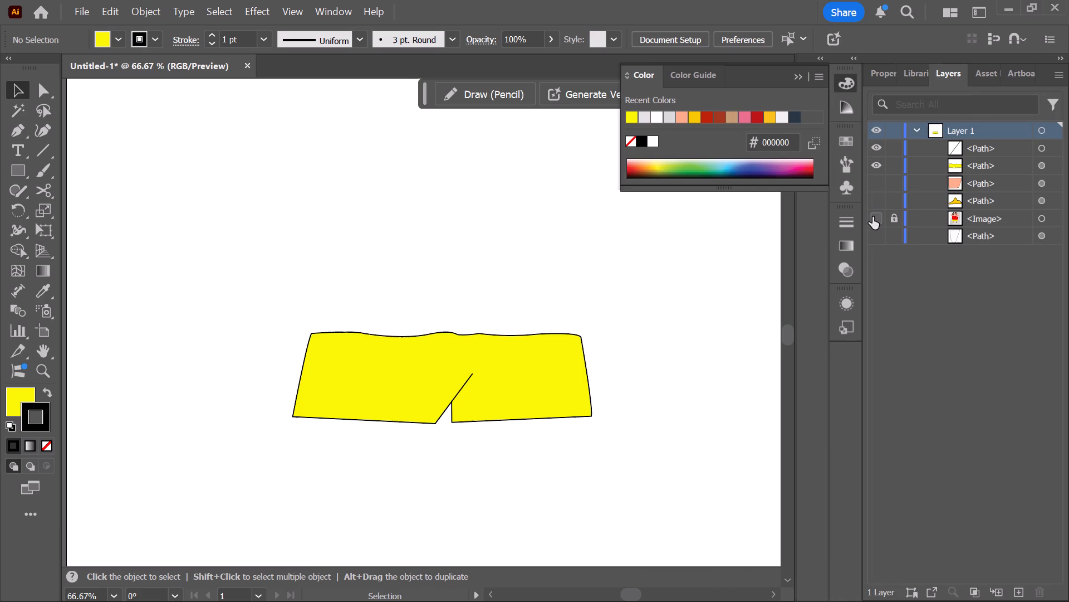
click(872, 217)
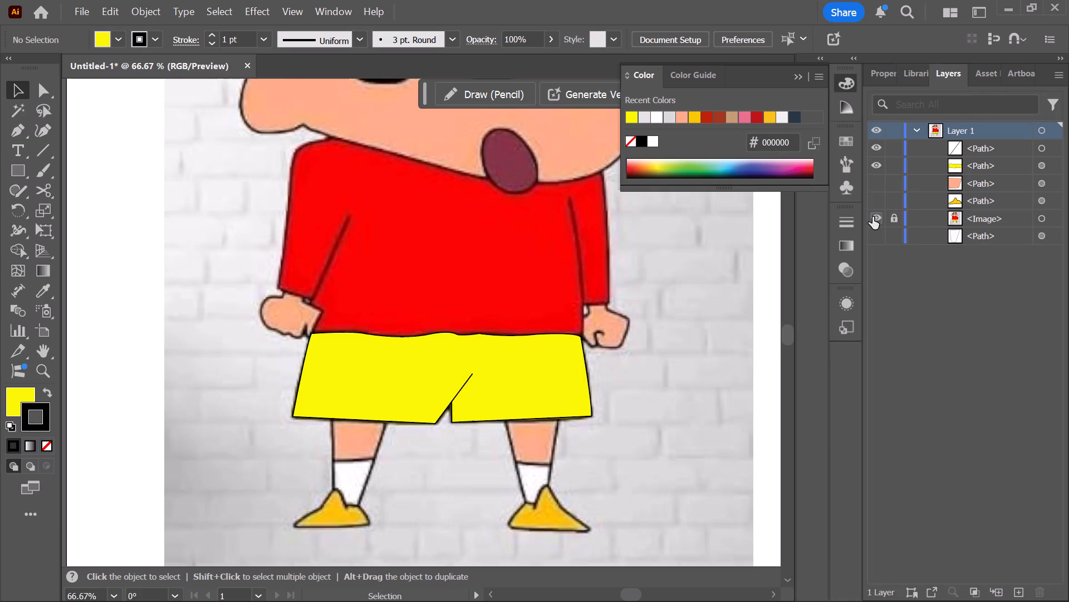
click(875, 217)
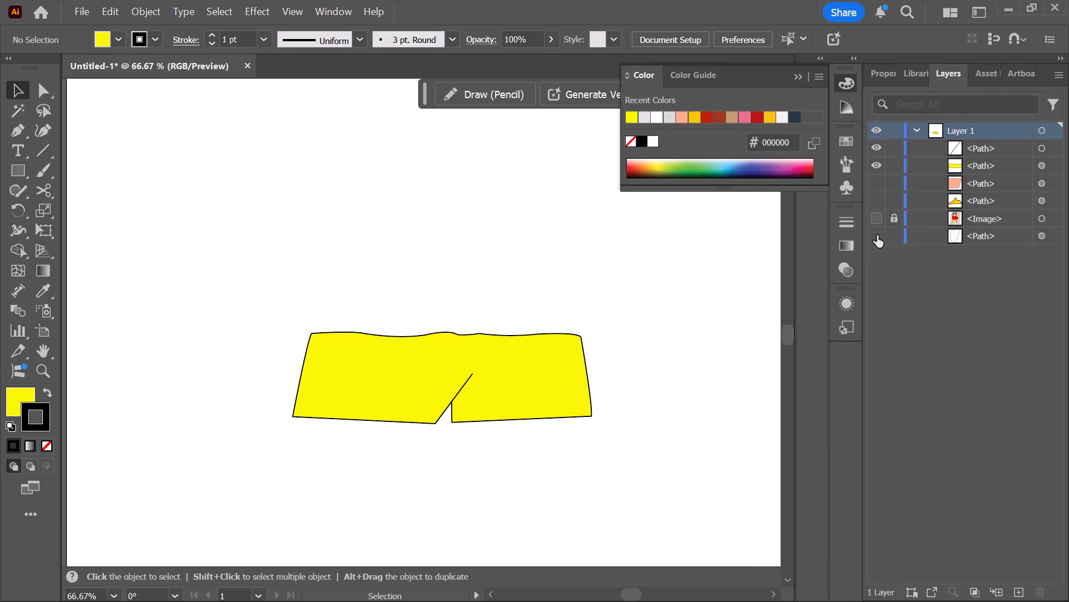
click(877, 235)
click(873, 205)
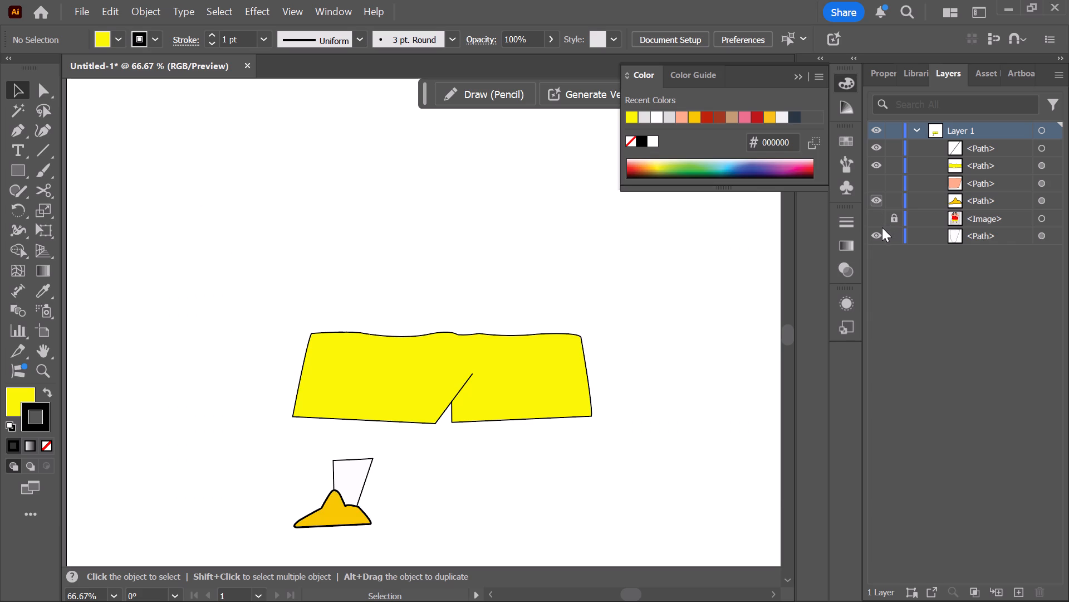
click(874, 179)
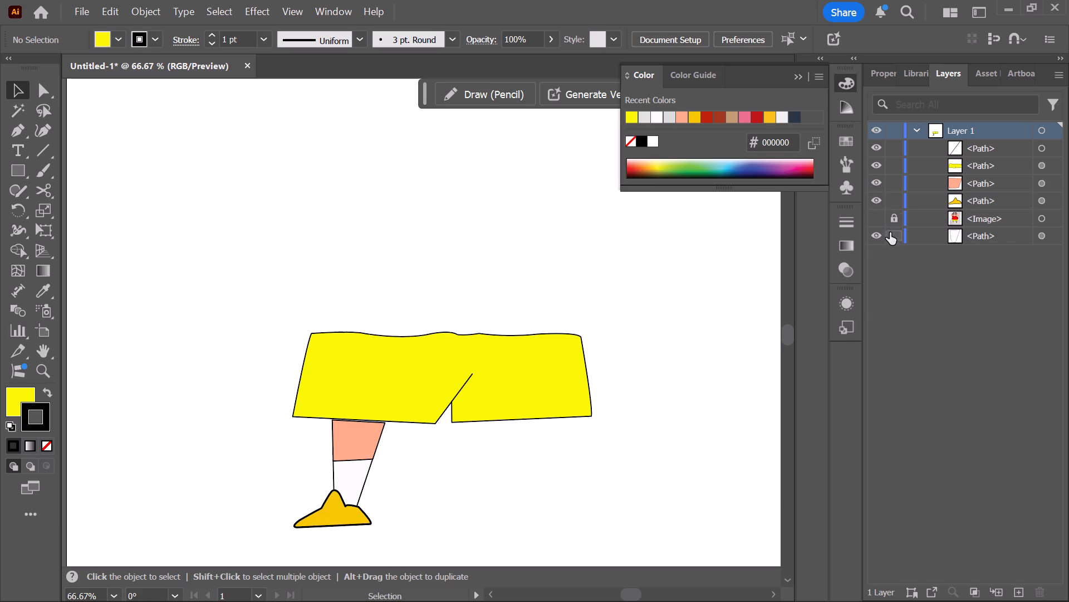
scroll(880, 302, up, 2)
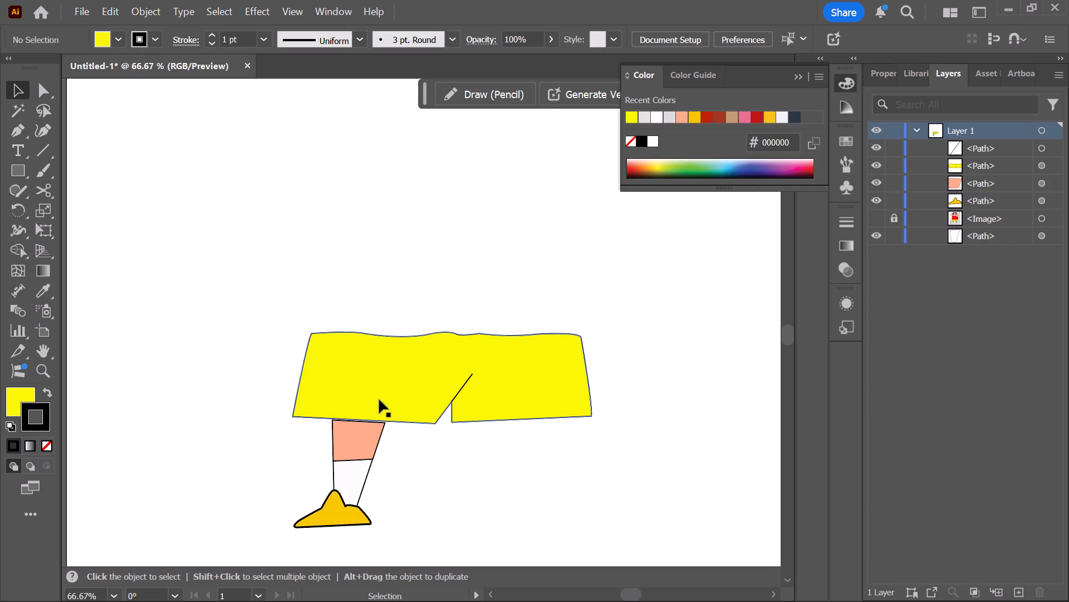
scroll(418, 397, up, 1)
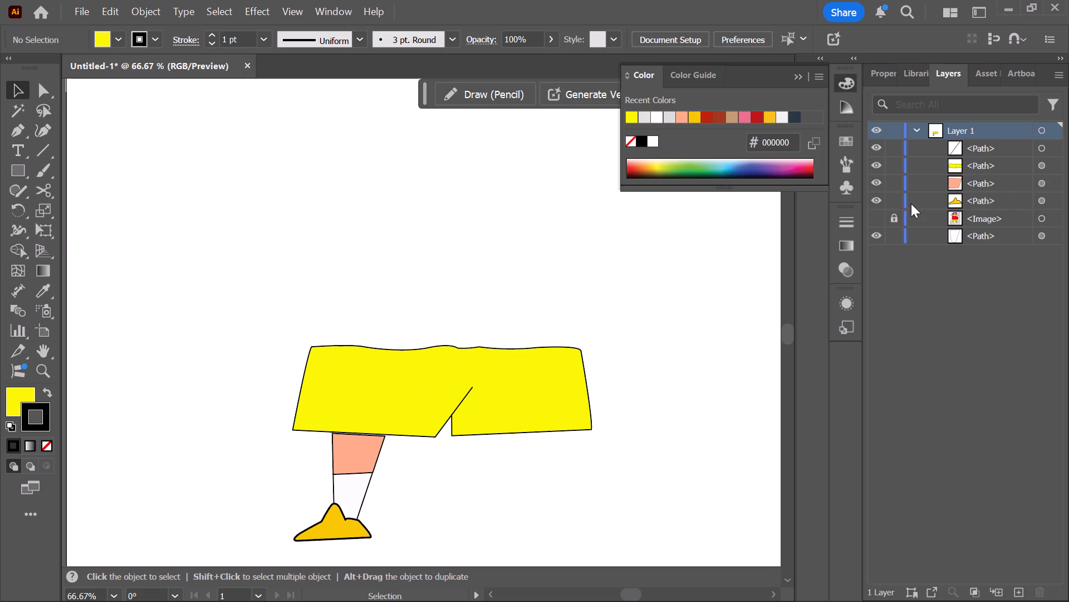
click(872, 224)
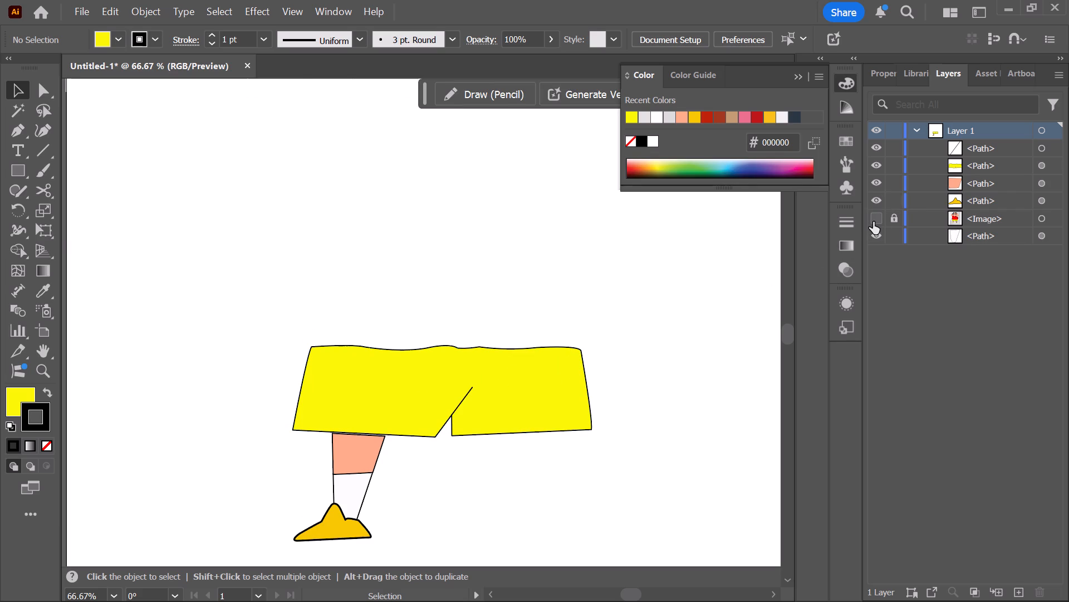
click(877, 220)
click(877, 220)
Draw a closed four-point Pen shape extending the leg upward from its top edge into the shorts, and deselect it.
scroll(301, 416, down, 6)
scroll(377, 396, up, 1)
alt+scroll(380, 399, up, 5)
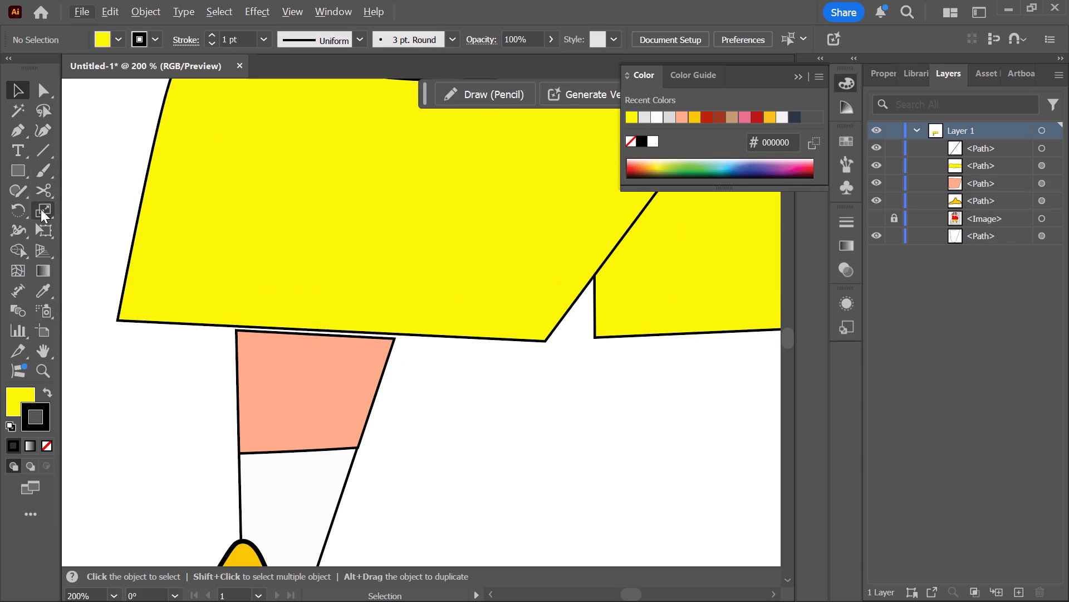
click(12, 136)
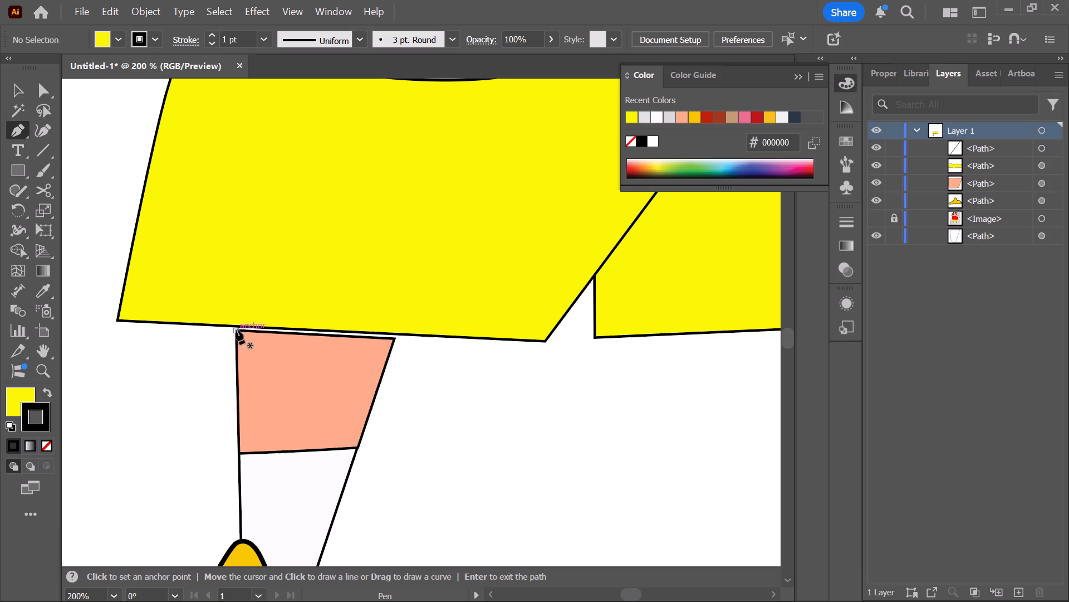
click(236, 329)
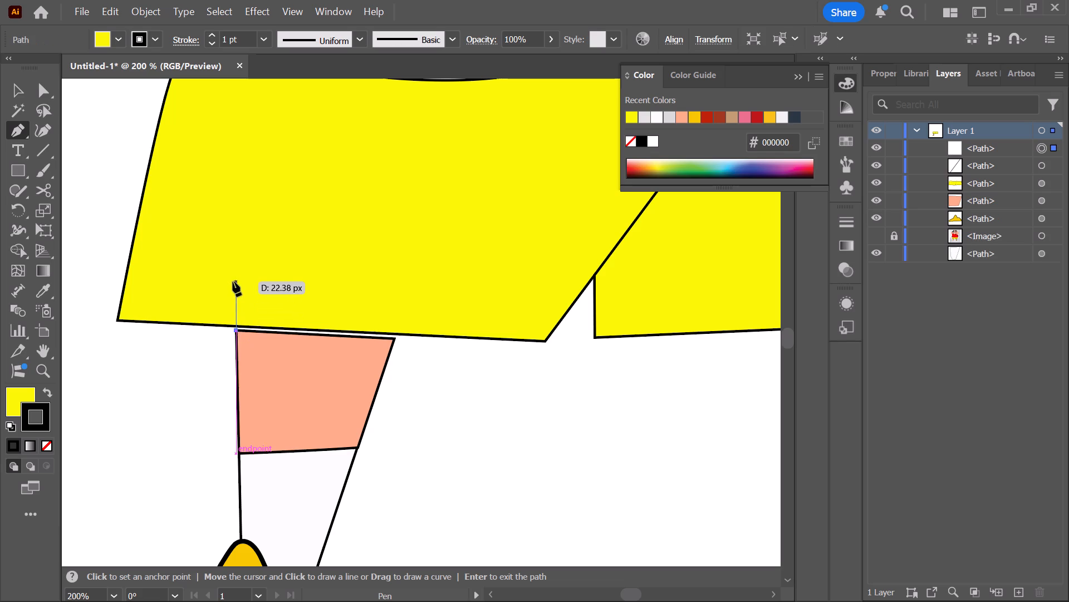
click(234, 281)
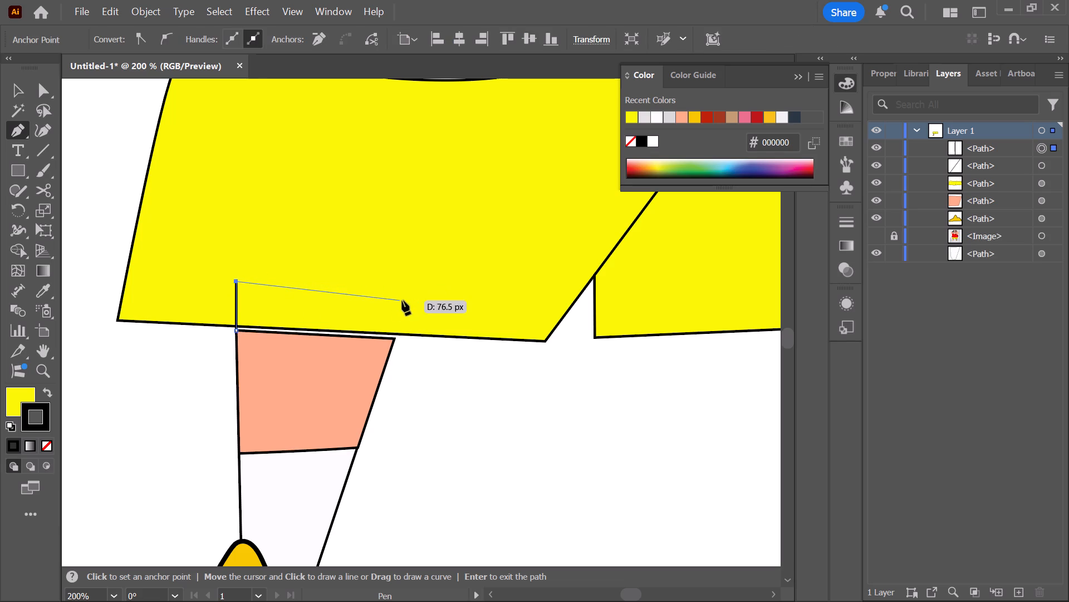
click(415, 288)
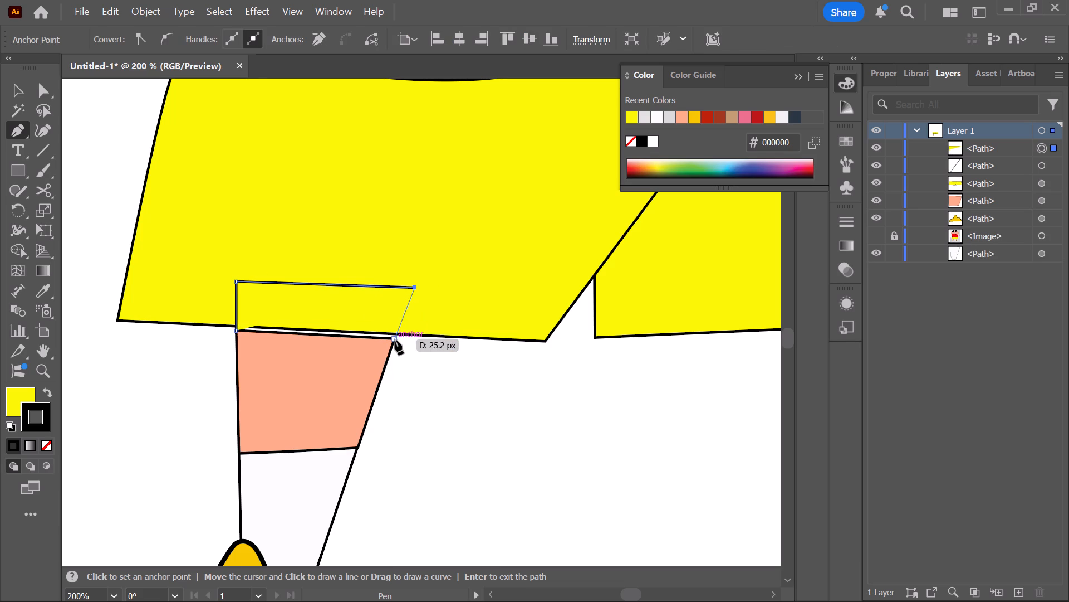
click(395, 340)
scroll(391, 380, up, 1)
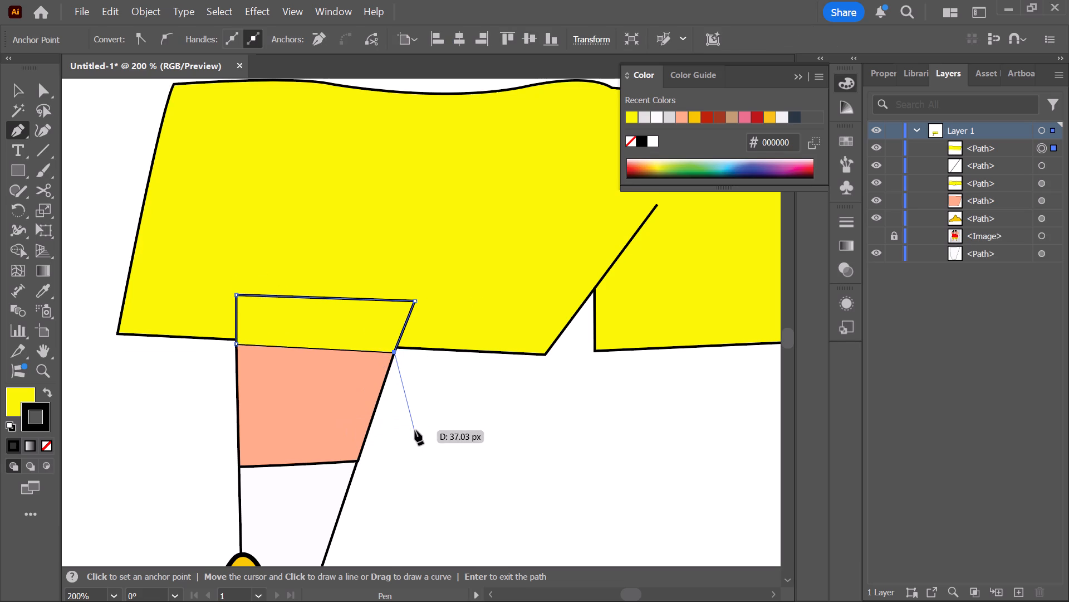
key(v)
click(455, 420)
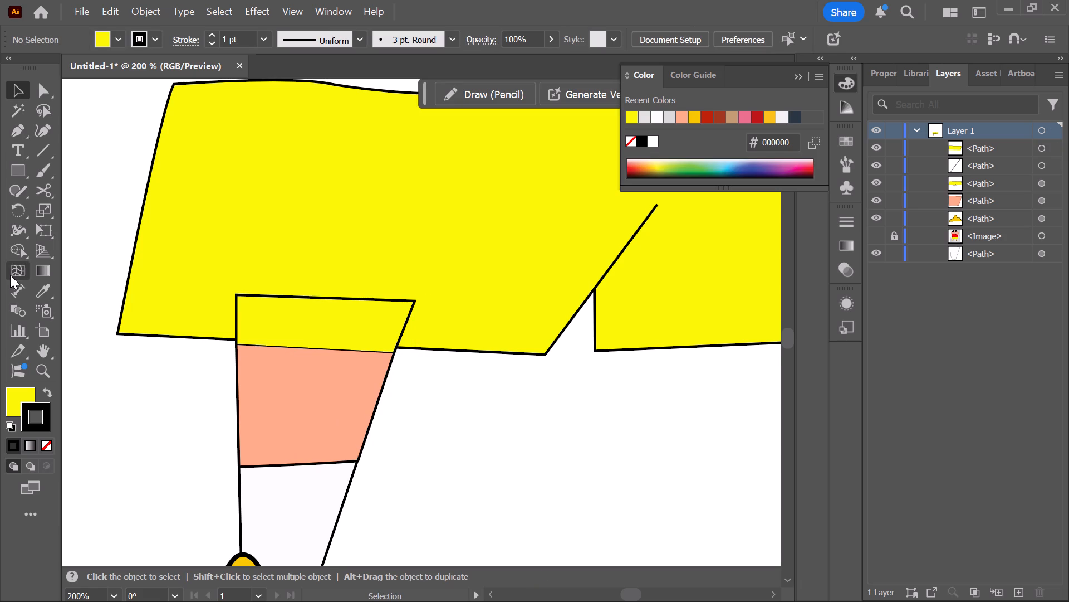
Hide the yellow shorts shape and merge the extension with the leg into one shape using the Shape Builder.
scroll(622, 354, up, 1)
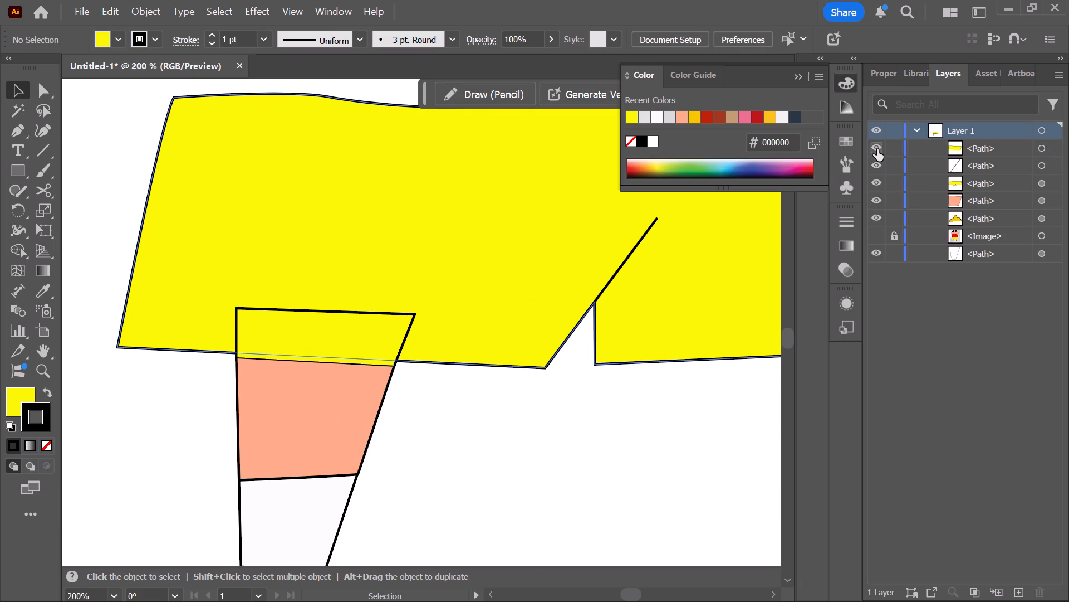
click(877, 149)
click(877, 149)
click(874, 183)
scroll(486, 346, up, 2)
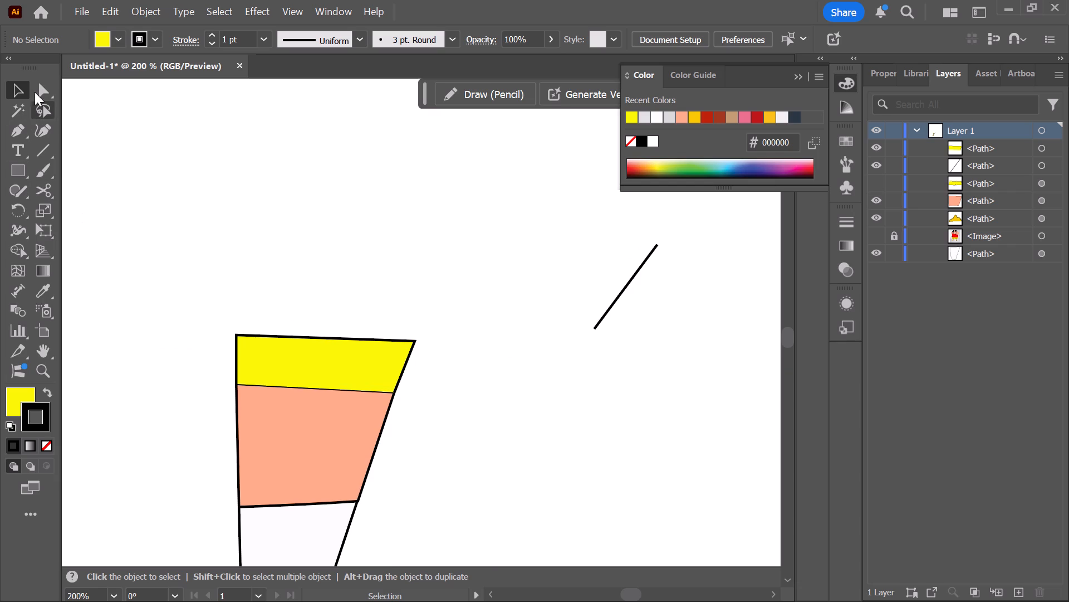
click(35, 92)
drag(168, 292, 488, 429)
scroll(69, 290, down, 2)
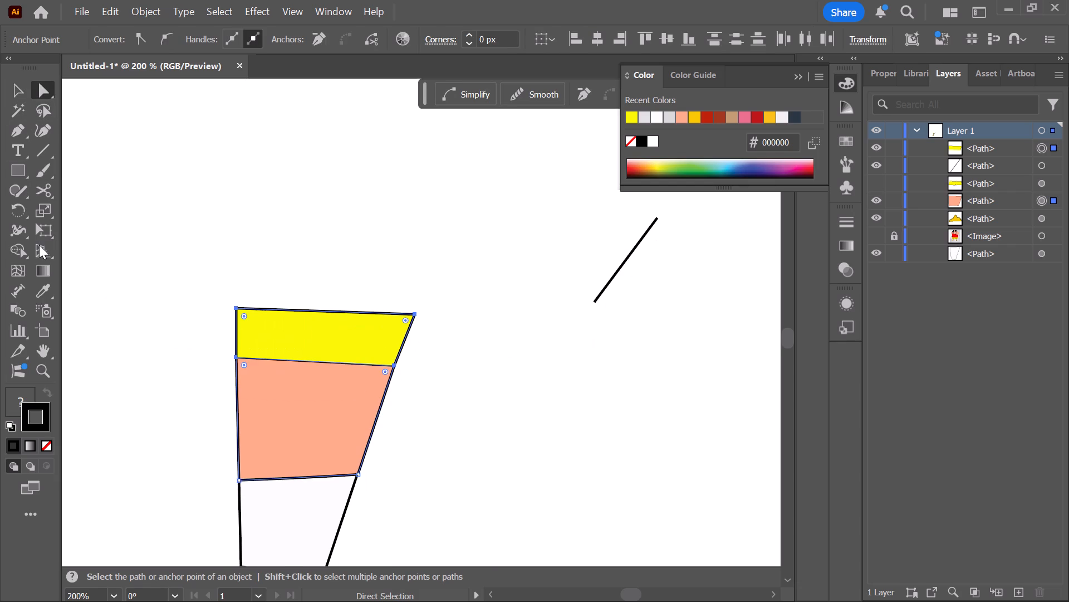
click(23, 249)
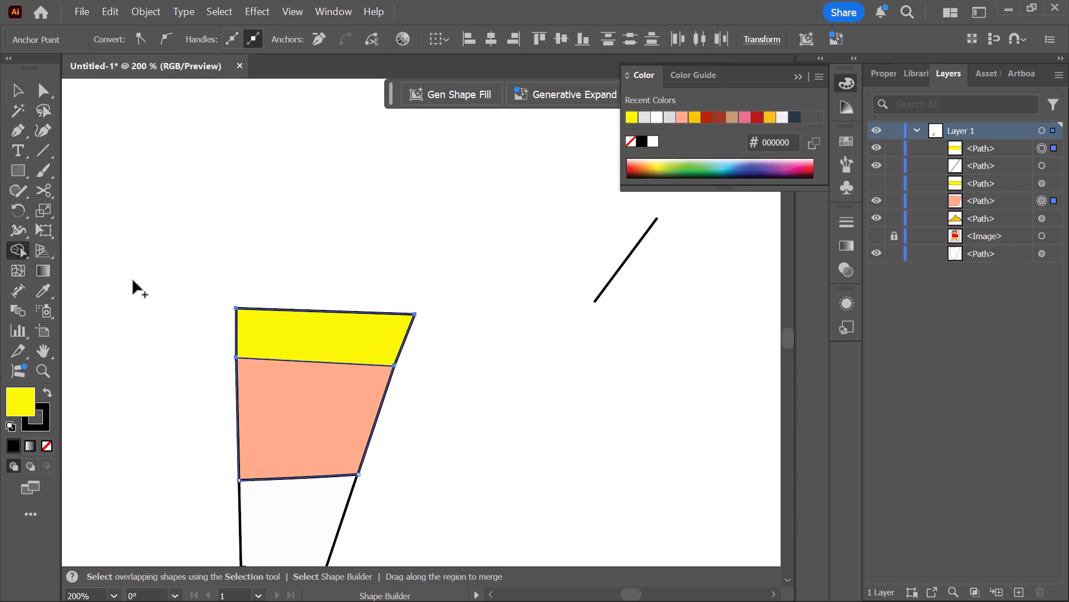
drag(275, 340, 281, 376)
scroll(442, 389, up, 1)
key(v)
click(478, 391)
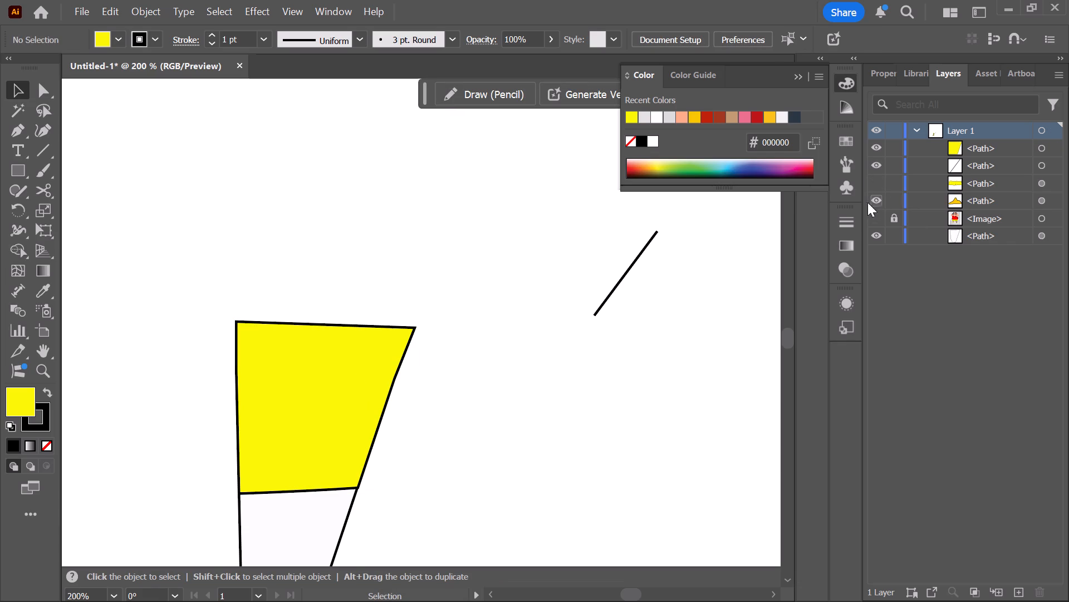
Show the yellow shorts shape again and bring it to the front, above the merged leg.
click(880, 186)
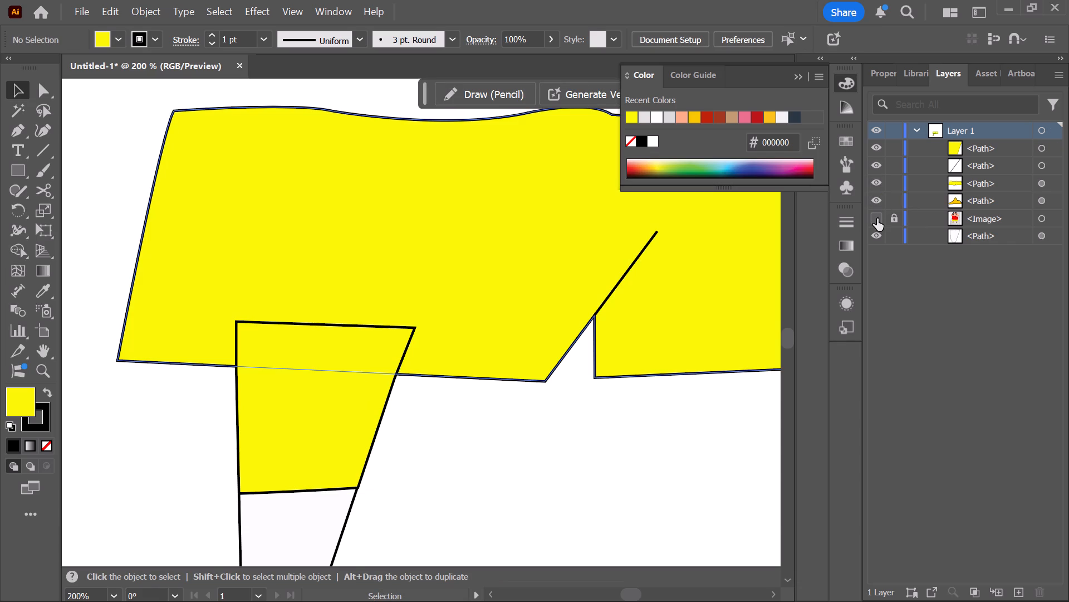
click(518, 469)
click(467, 340)
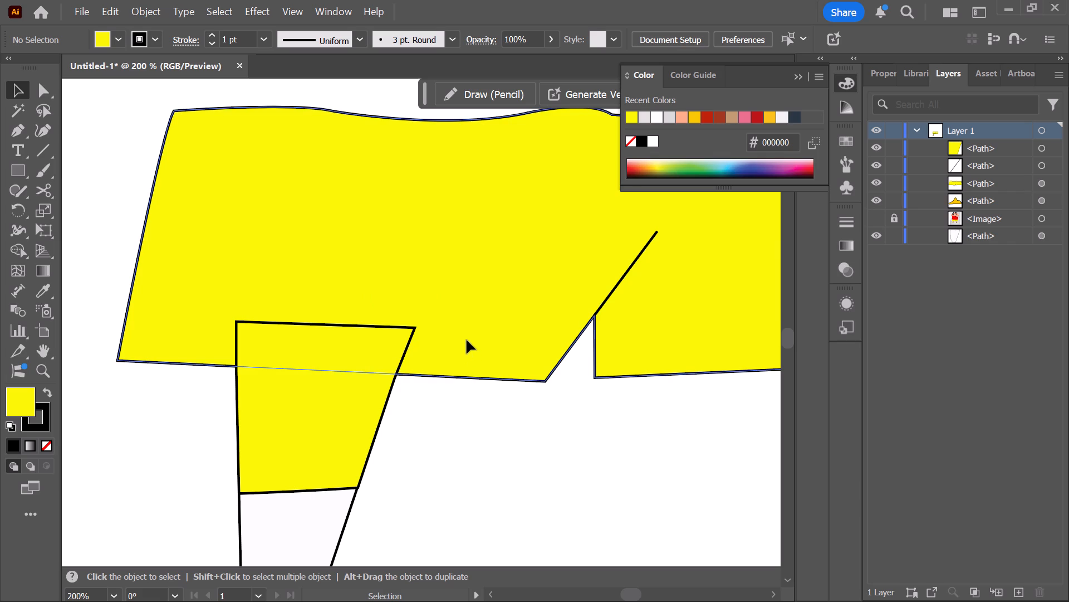
key(ctrl+shift+bracketright)
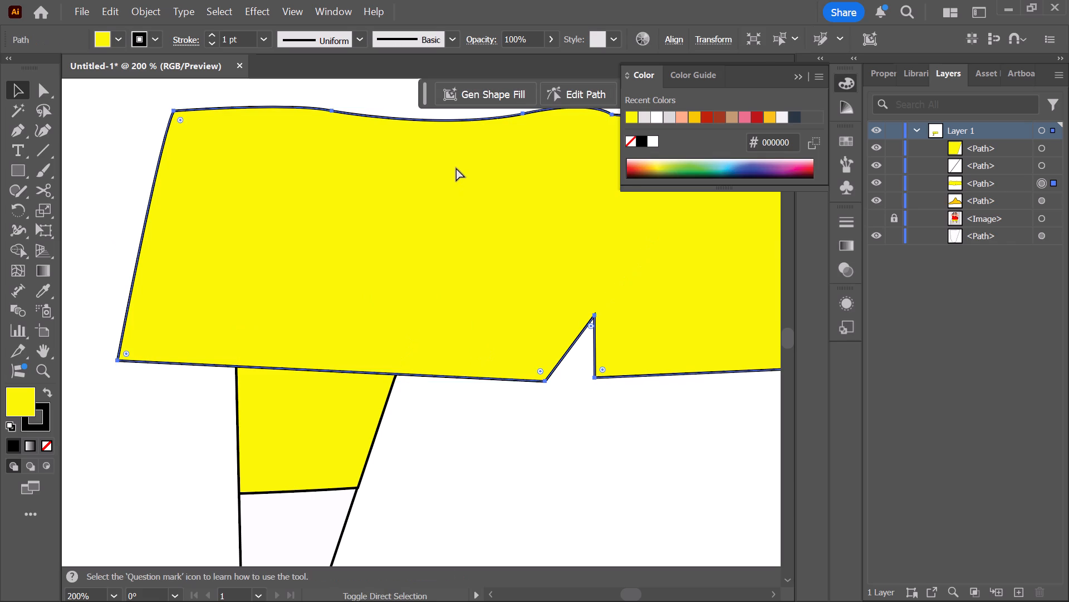
click(483, 459)
Show the reference image and replace the merged leg's fill with the skin colour sampled from it using the Eyedropper.
click(326, 400)
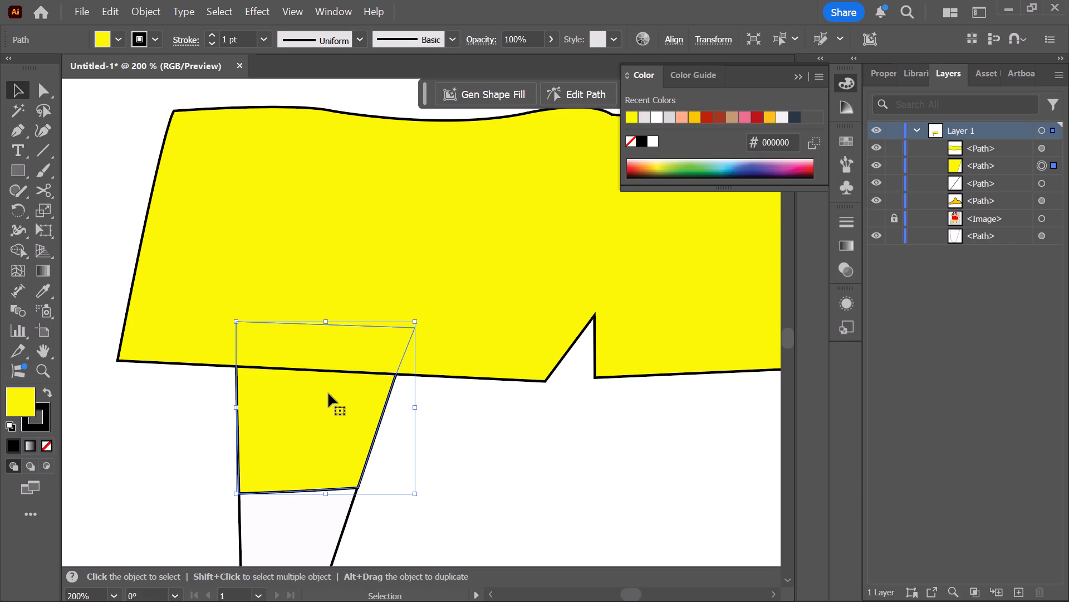
click(870, 219)
click(875, 219)
scroll(376, 446, down, 4)
click(491, 427)
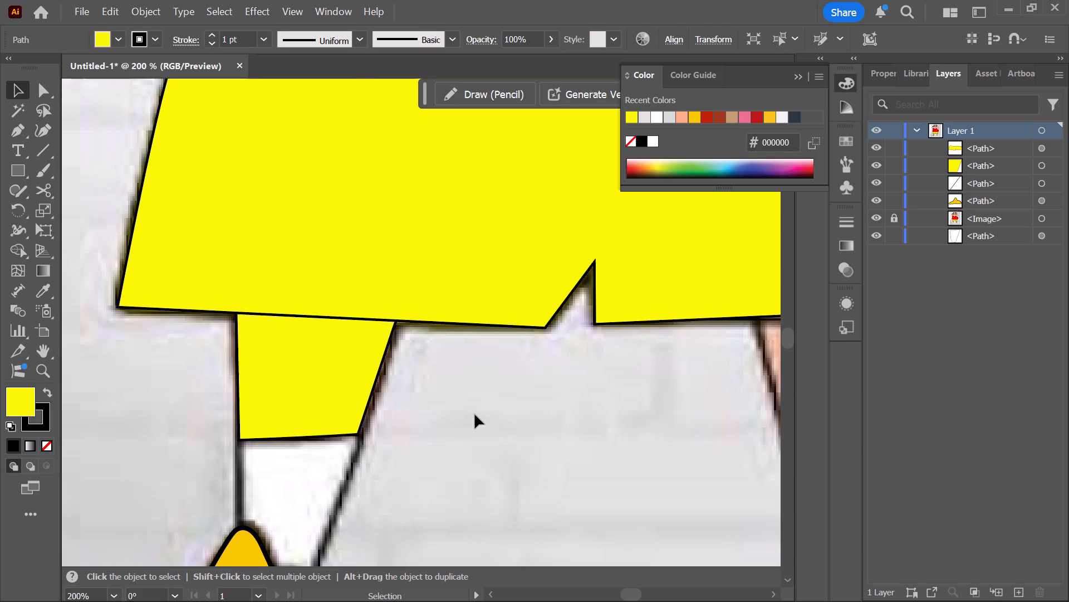
click(325, 395)
click(40, 445)
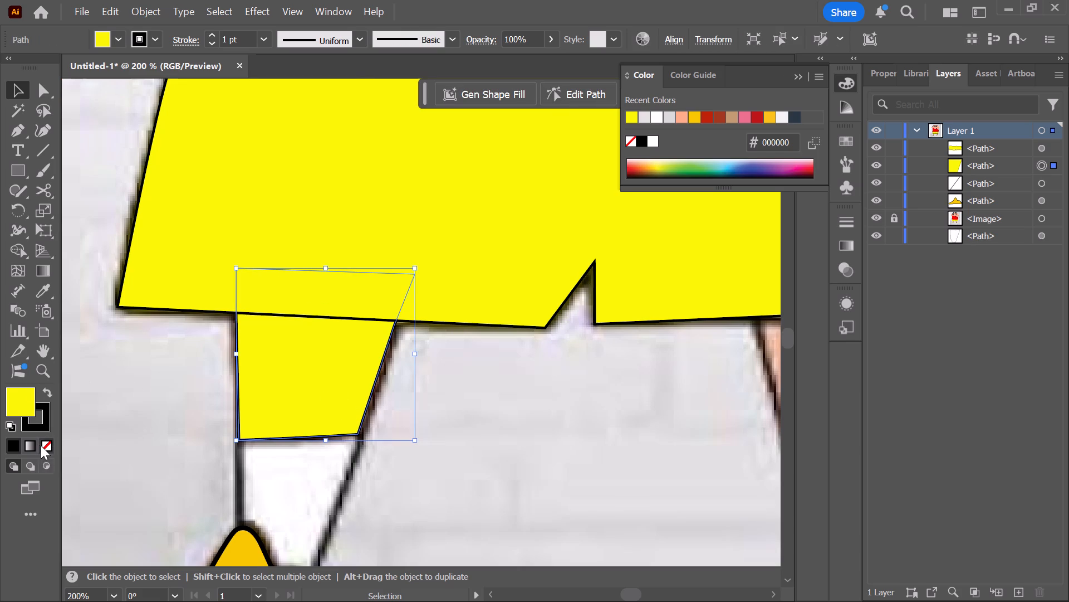
click(43, 173)
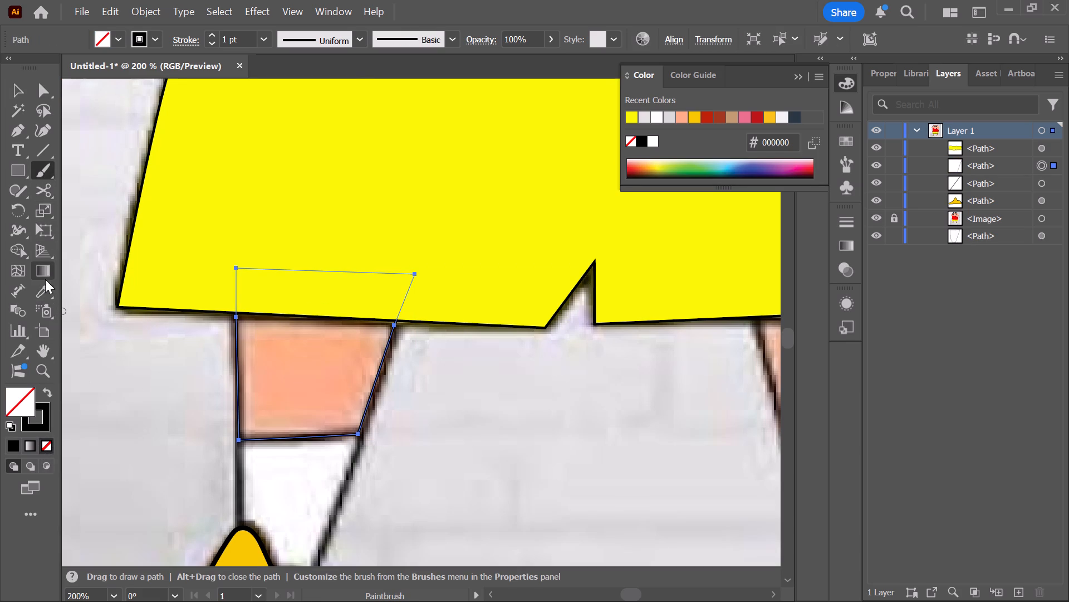
click(45, 279)
click(42, 294)
click(308, 382)
scroll(420, 423, up, 2)
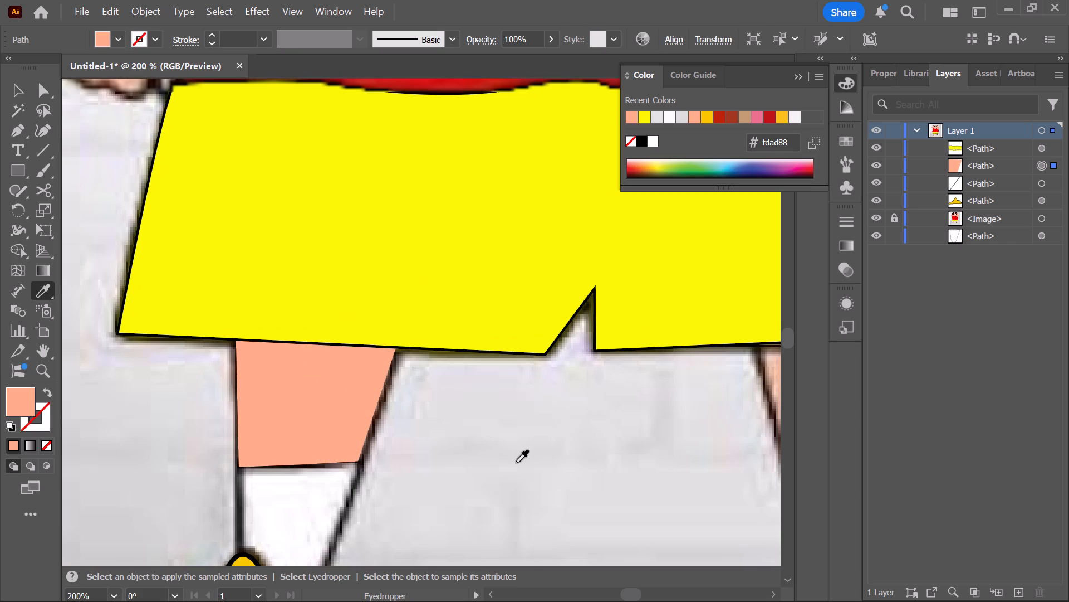
key(v)
click(523, 465)
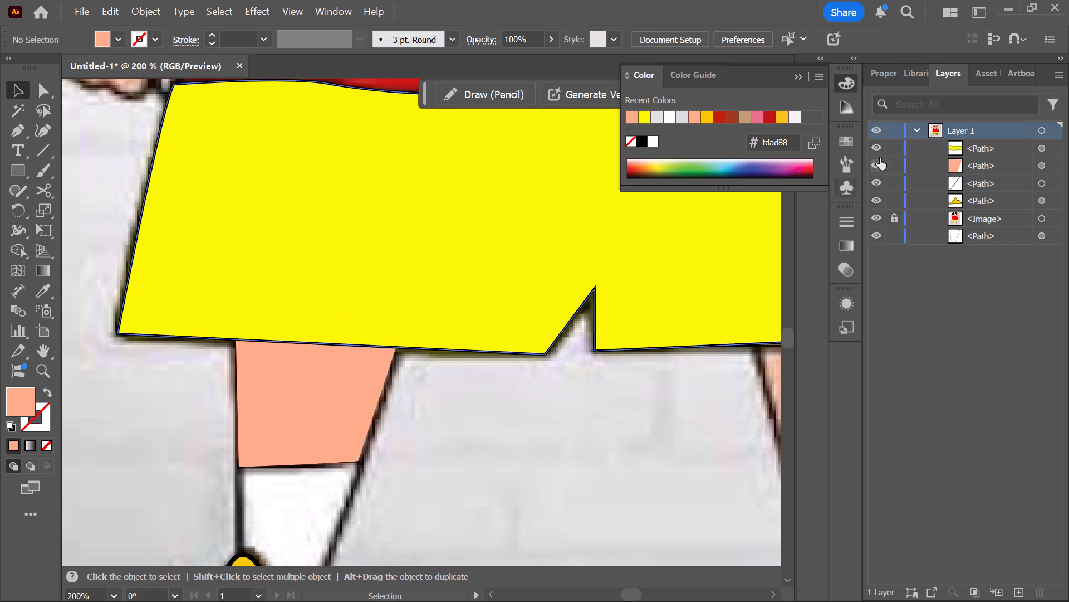
Hide the shorts shape, give the skin-coloured leg shape a 1 pt black stroke and deselect it.
scroll(709, 392, up, 2)
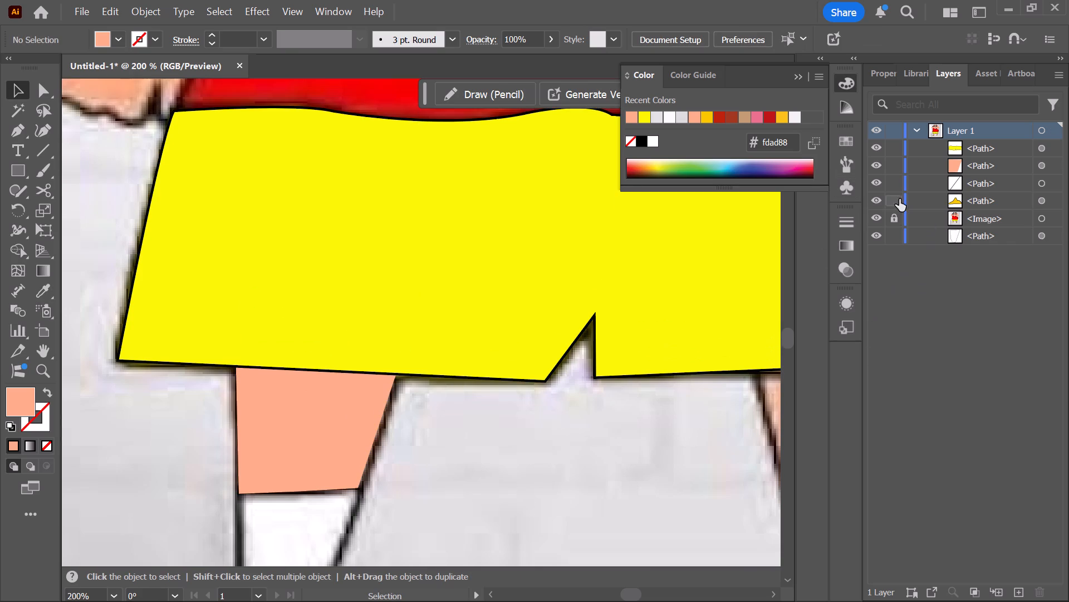
click(879, 147)
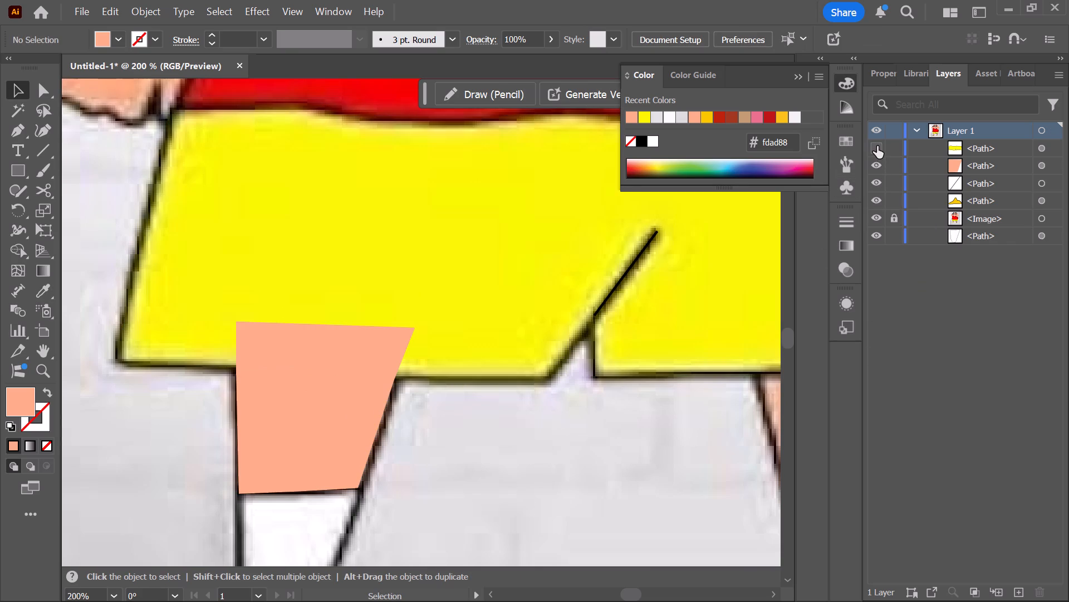
click(877, 146)
click(877, 147)
click(50, 421)
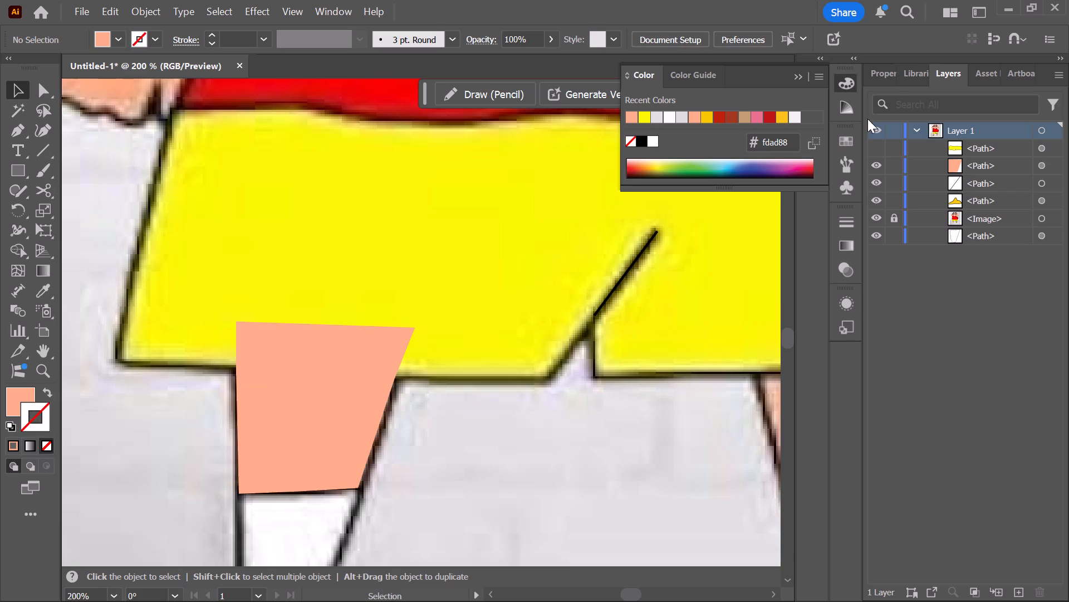
click(893, 76)
click(920, 71)
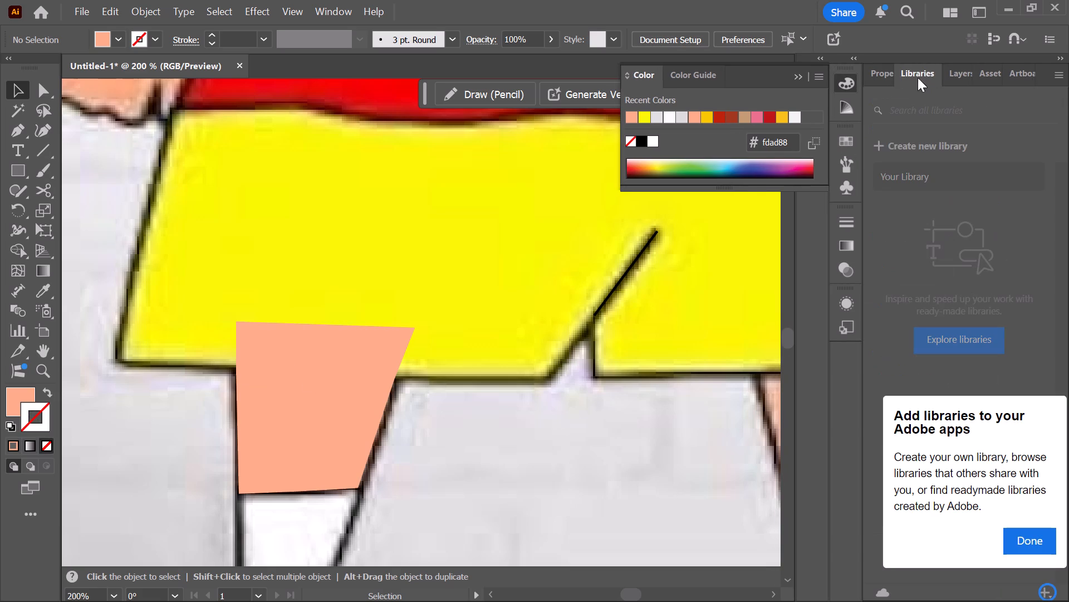
click(895, 76)
click(226, 458)
click(323, 396)
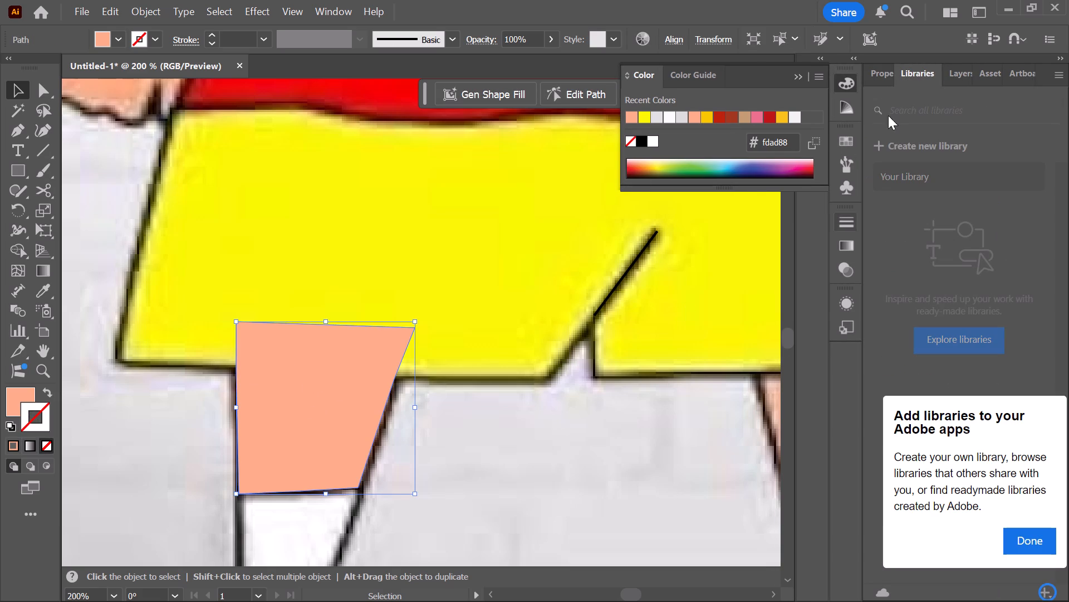
click(882, 80)
triple_click(943, 276)
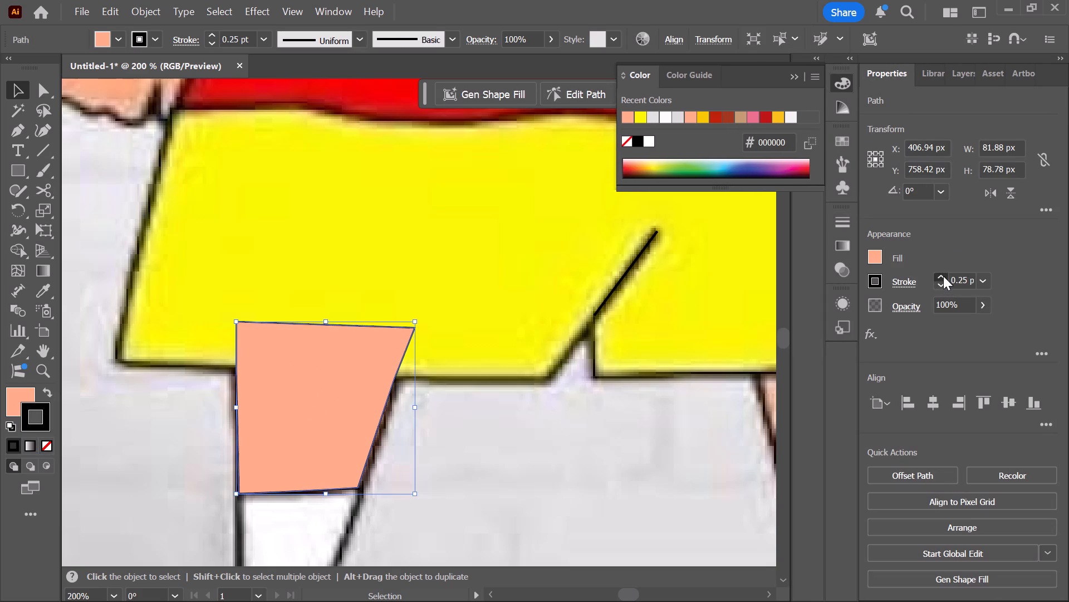
click(943, 276)
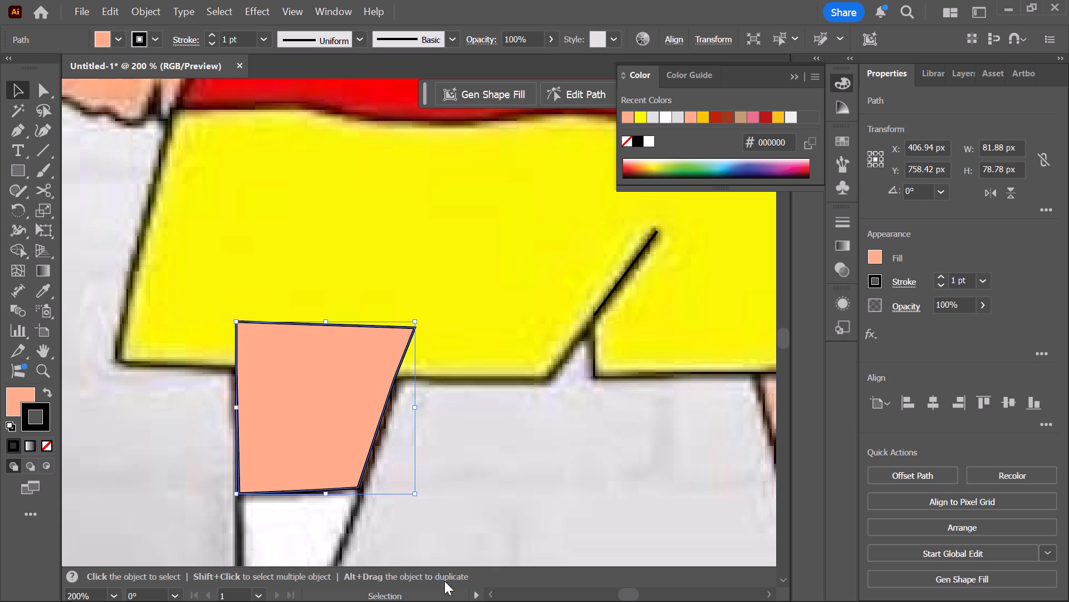
key(v)
click(527, 487)
Hide the leg, slit line, shoe and sock paths, leaving only the locked reference image shown.
scroll(537, 479, up, 2)
click(927, 83)
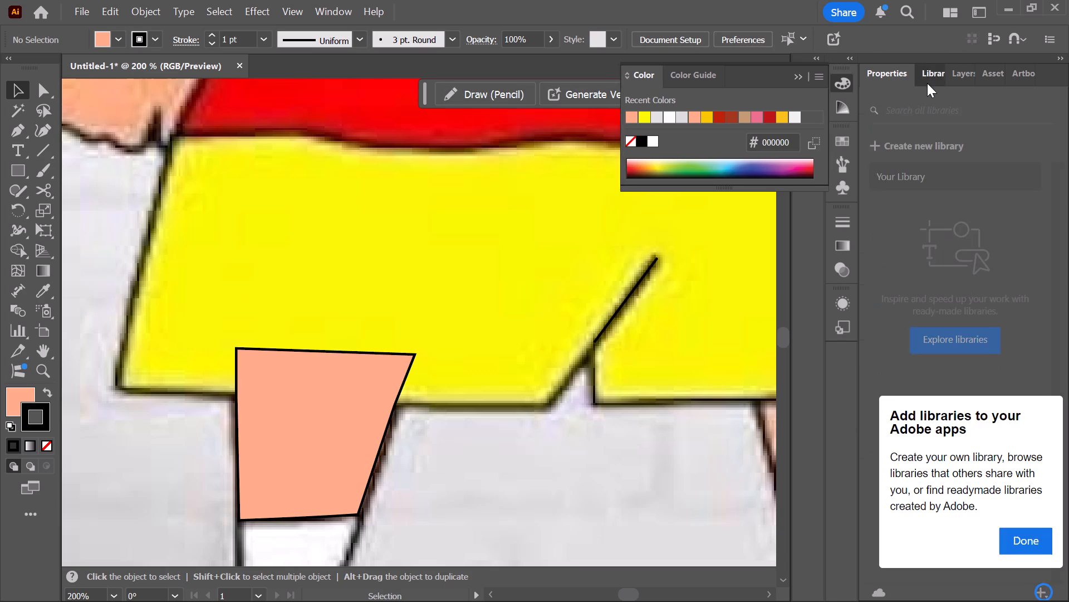
click(951, 77)
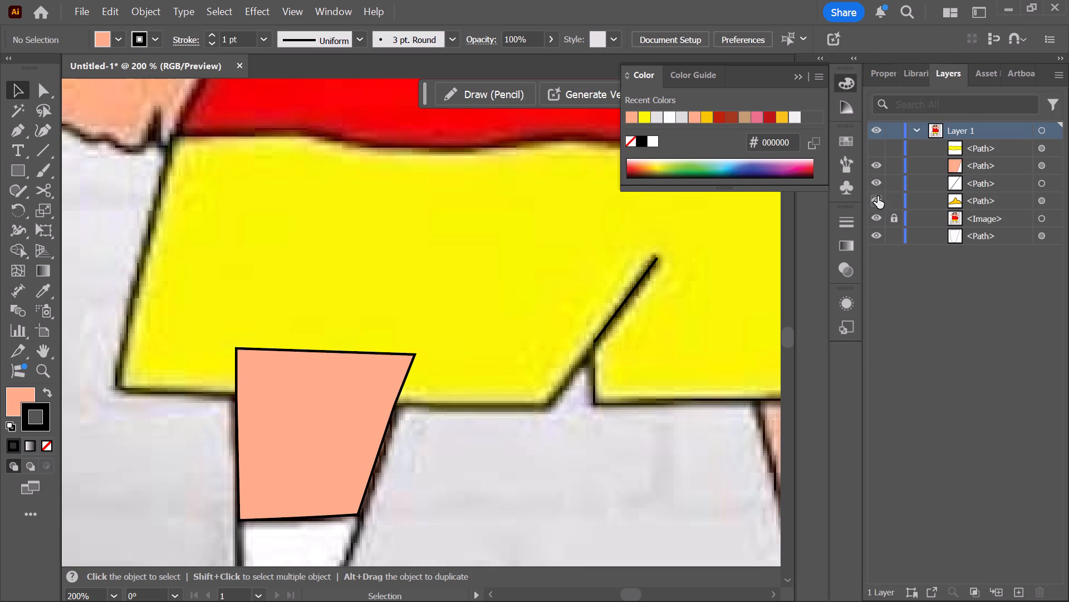
click(877, 196)
click(878, 181)
click(877, 171)
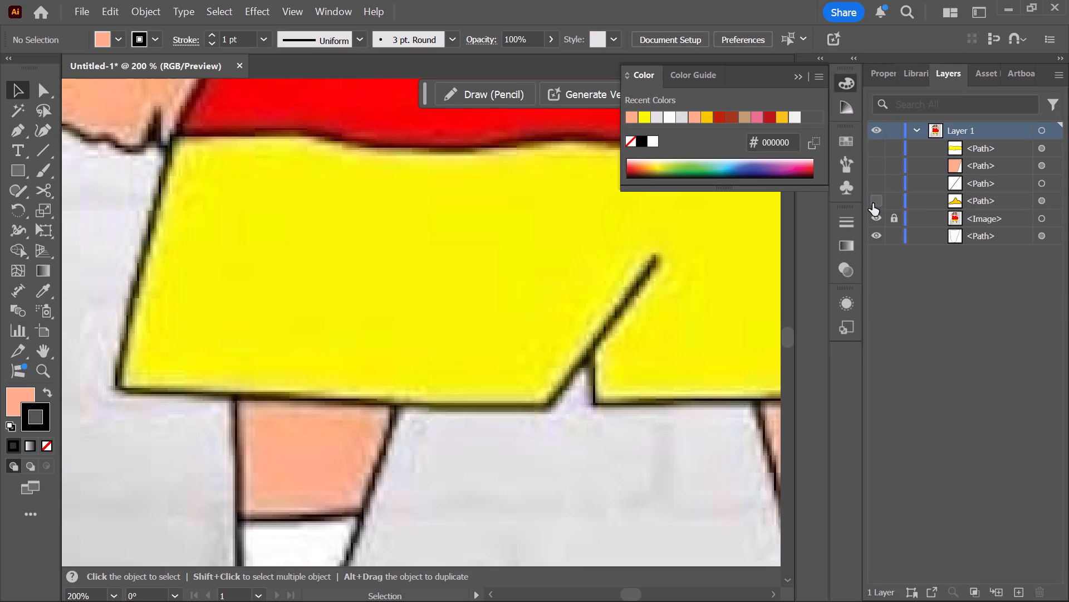
click(877, 241)
scroll(564, 372, up, 4)
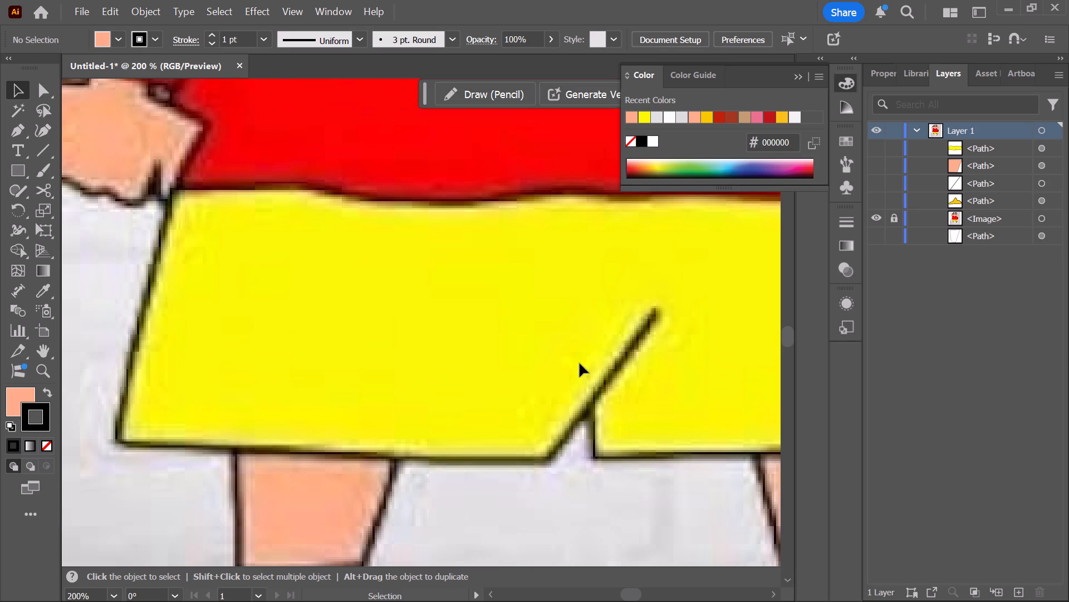
alt+scroll(578, 361, down, 4)
key(space)
drag(580, 459, 408, 464)
scroll(371, 397, down, 3)
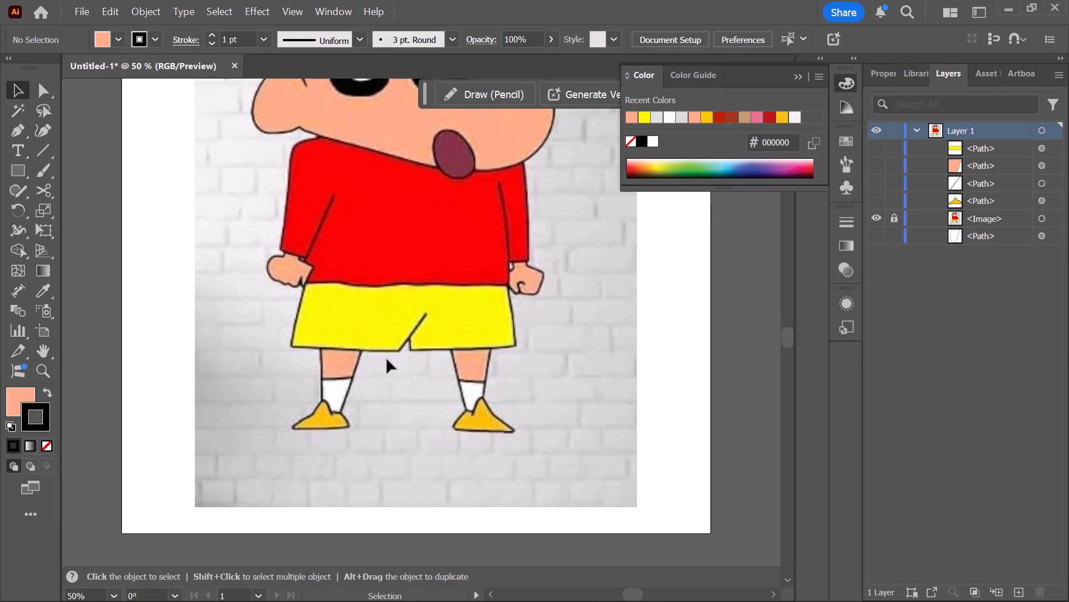
Examine the red shirt, sleeves, hands and waistline in the reference image before tracing the shirt.
scroll(399, 387, up, 2)
alt+scroll(411, 379, up, 2)
scroll(411, 377, up, 3)
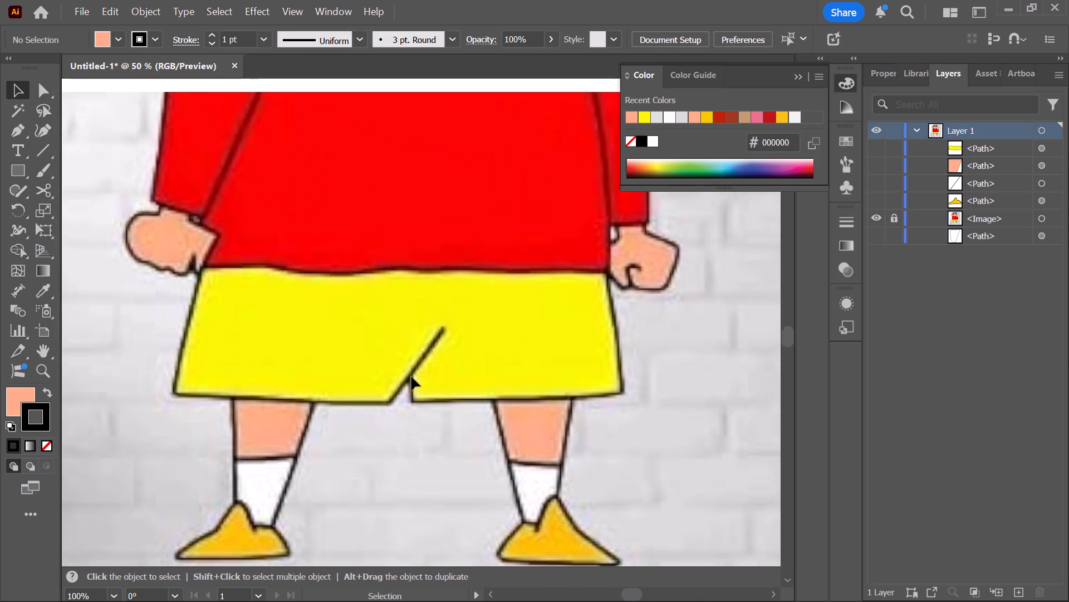
scroll(411, 377, up, 4)
scroll(256, 340, up, 2)
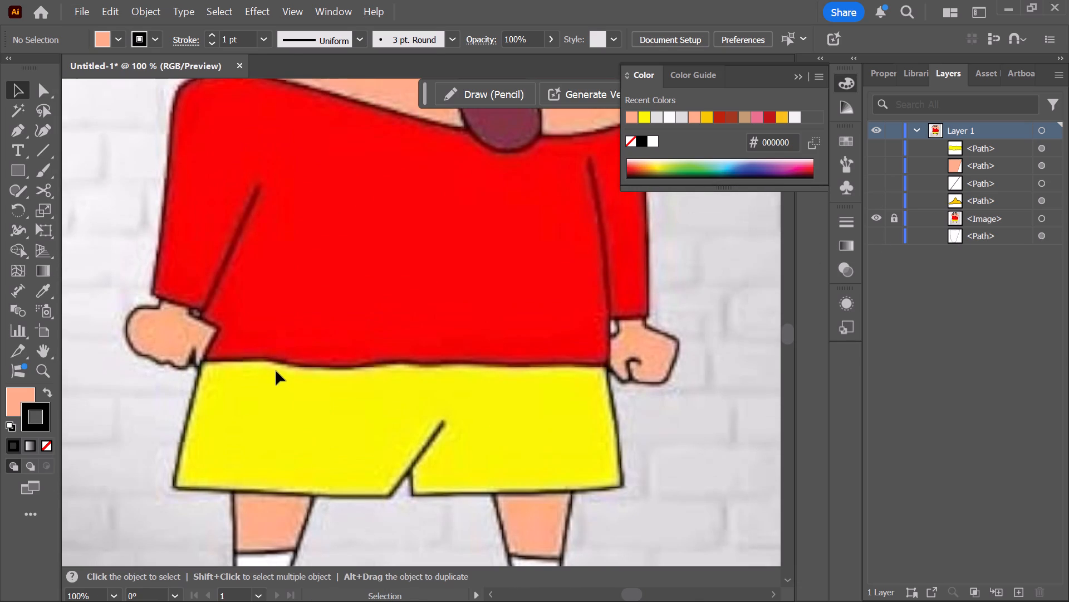
scroll(298, 369, up, 3)
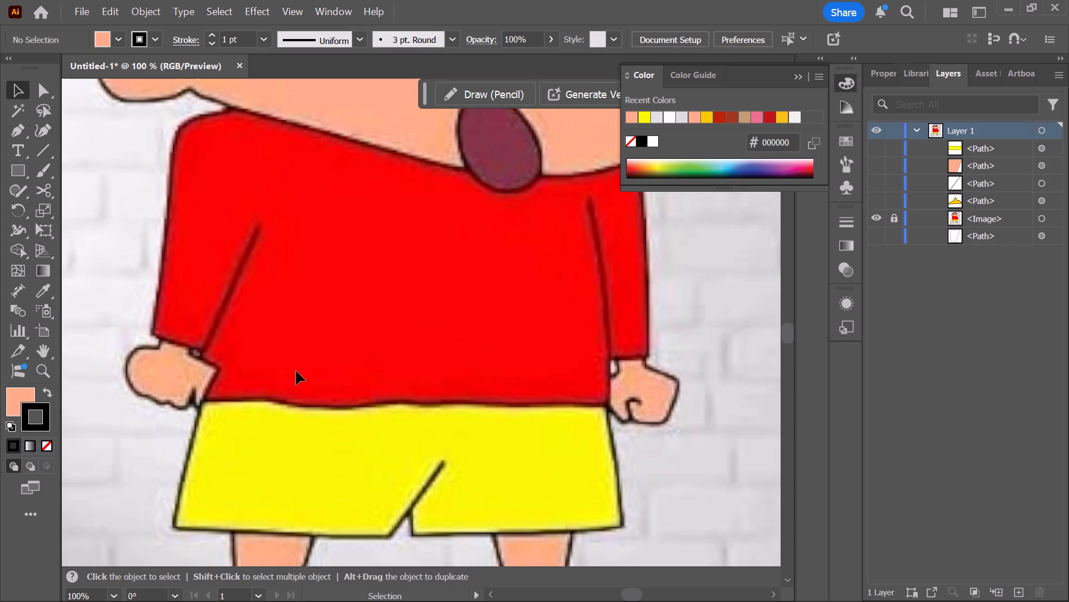
scroll(296, 371, down, 1)
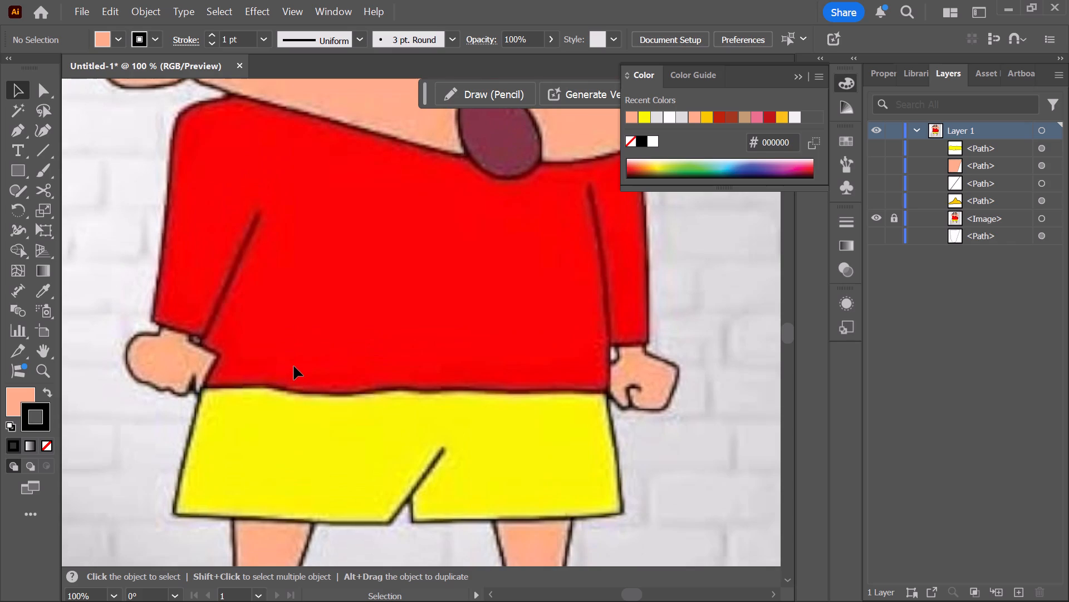
scroll(166, 367, down, 1)
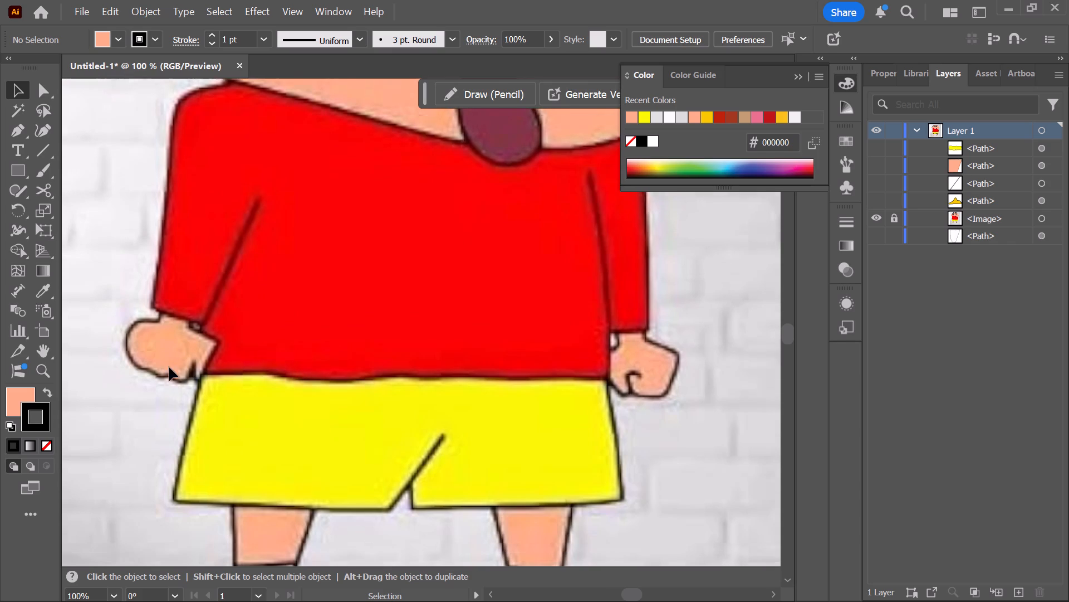
scroll(169, 367, down, 2)
scroll(193, 361, up, 3)
scroll(201, 351, down, 3)
scroll(201, 349, up, 3)
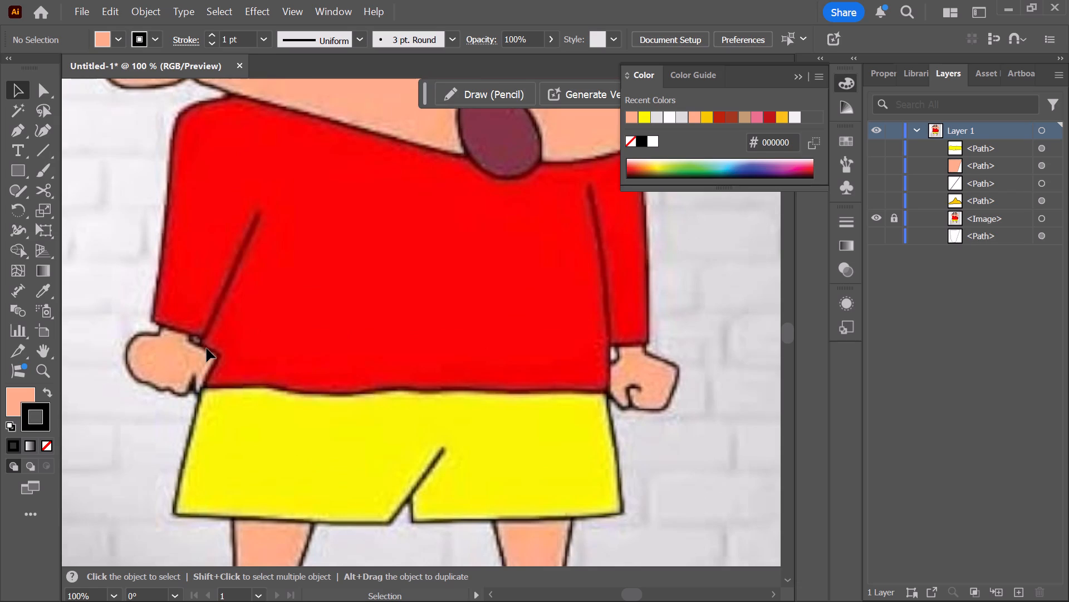
scroll(211, 348, down, 4)
alt+scroll(219, 350, up, 3)
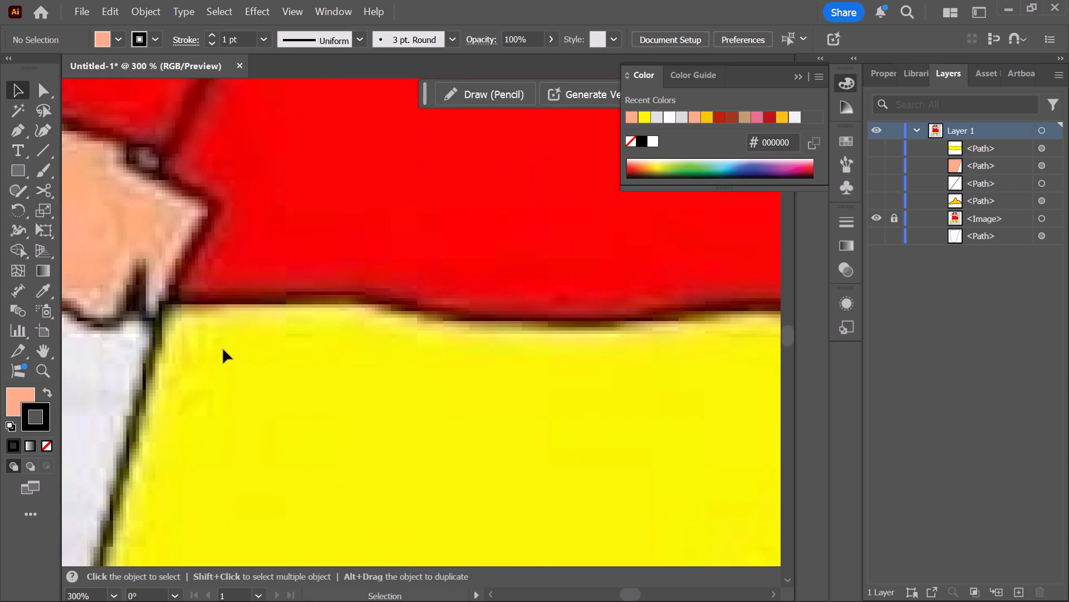
scroll(223, 350, up, 4)
alt+scroll(226, 349, down, 3)
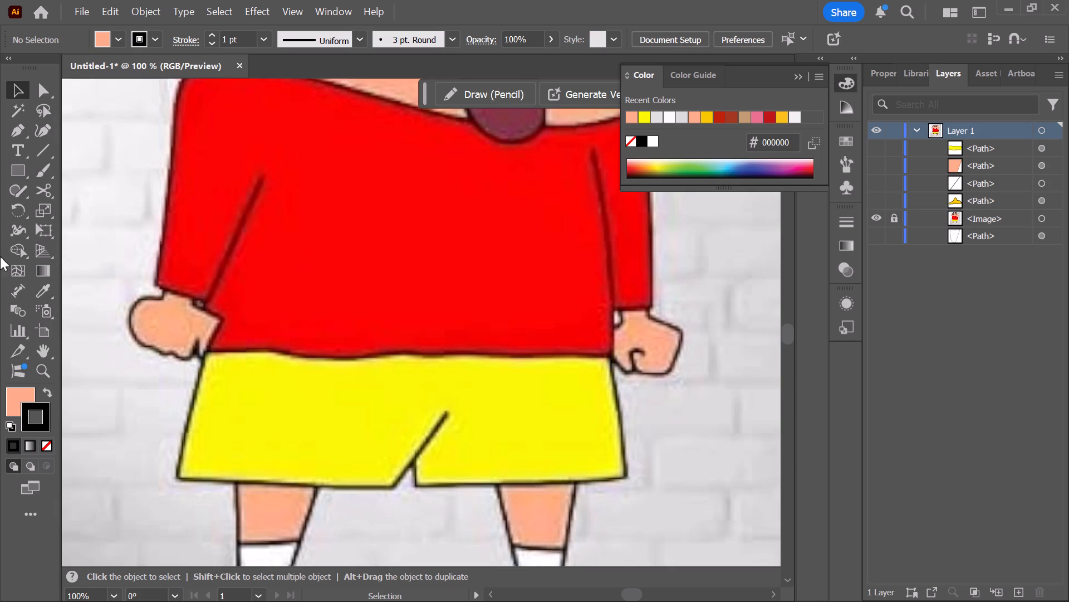
scroll(41, 245, down, 2)
scroll(44, 335, up, 1)
scroll(6, 361, up, 2)
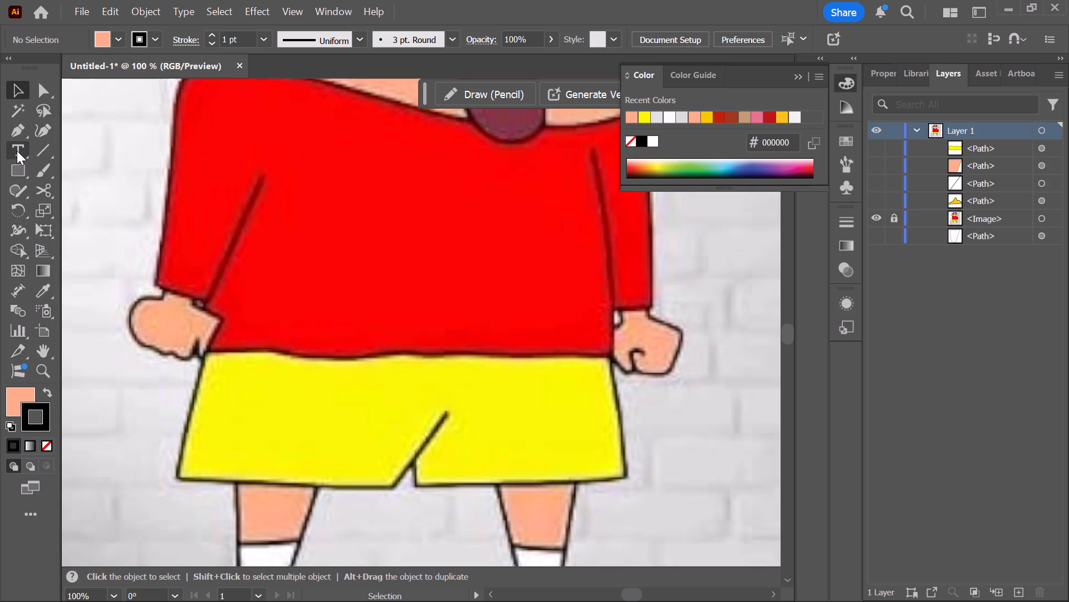
Start a Pen path for the red shirt at its lower-left waist corner, following the fist's edge and the sleeve's inner fold line to its upper end.
click(17, 139)
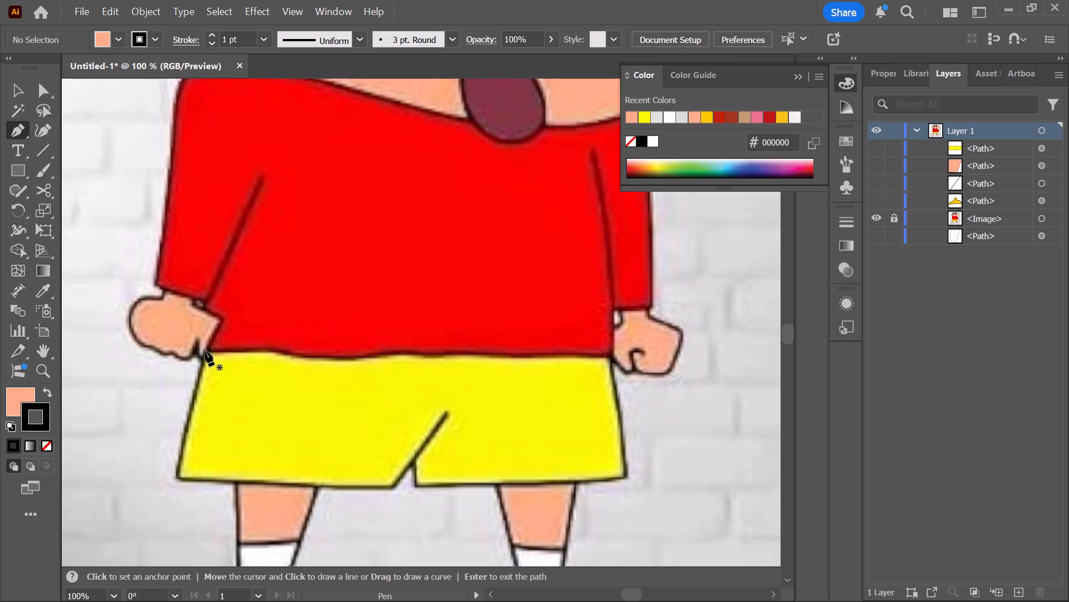
click(205, 351)
scroll(210, 367, up, 2)
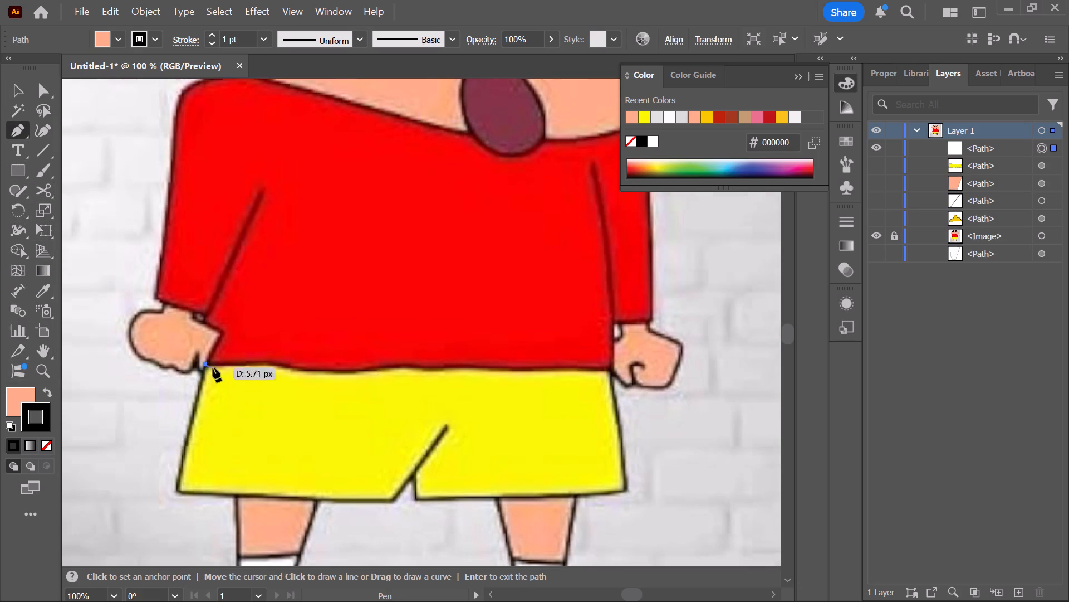
scroll(213, 367, up, 6)
scroll(242, 405, down, 7)
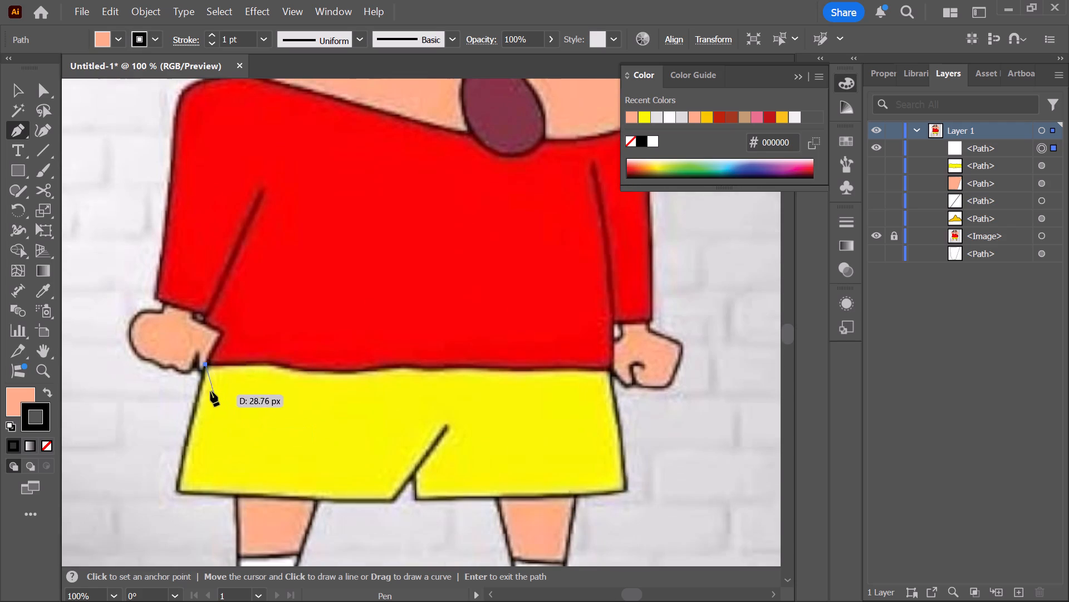
alt+scroll(197, 382, up, 4)
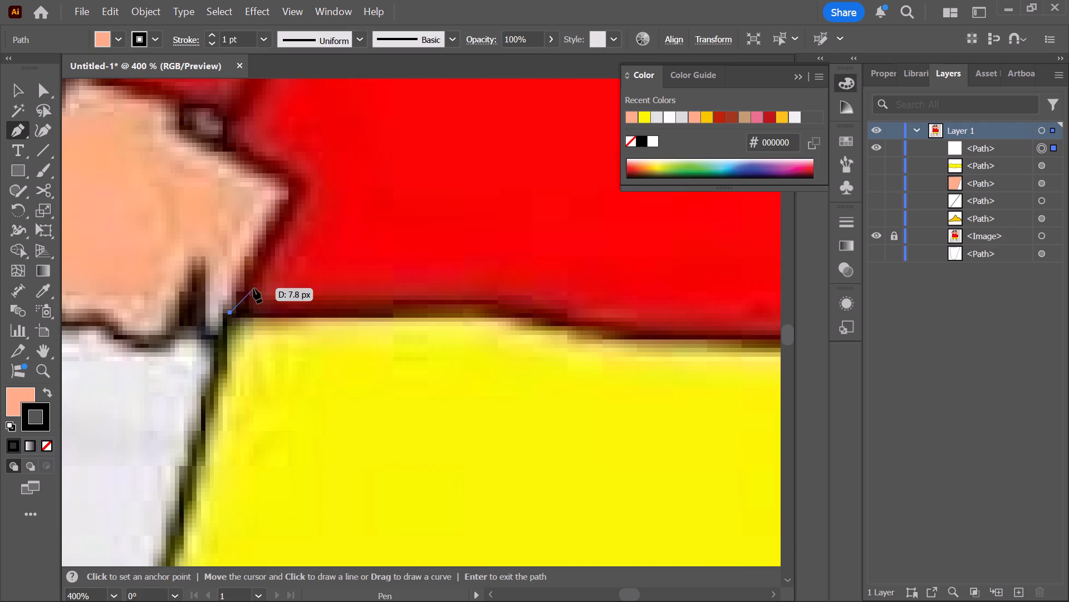
alt+scroll(250, 295, down, 4)
scroll(249, 293, down, 1)
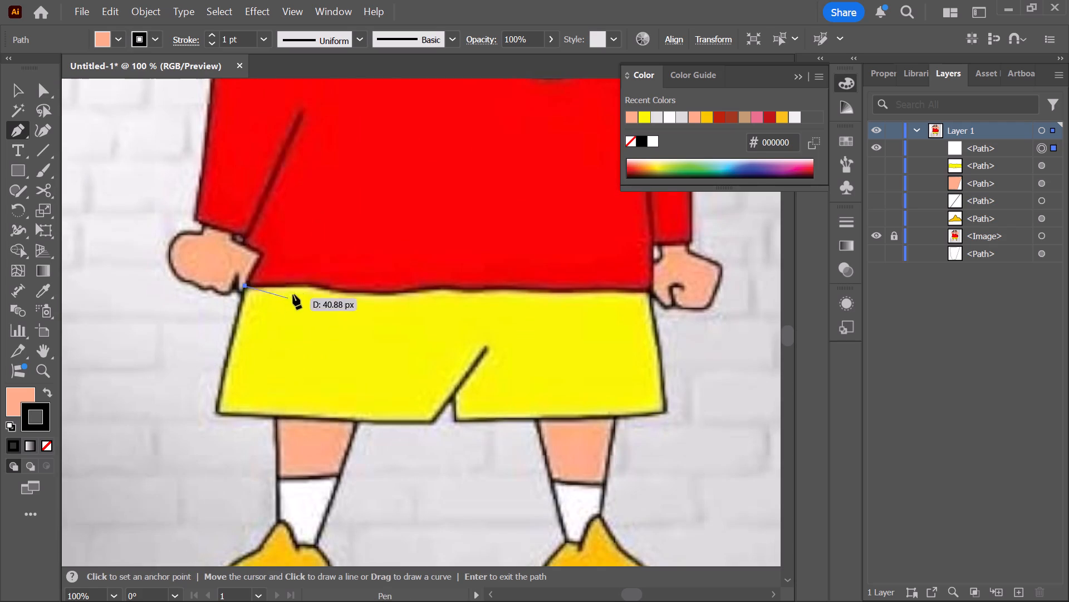
scroll(260, 281, up, 7)
scroll(267, 372, up, 4)
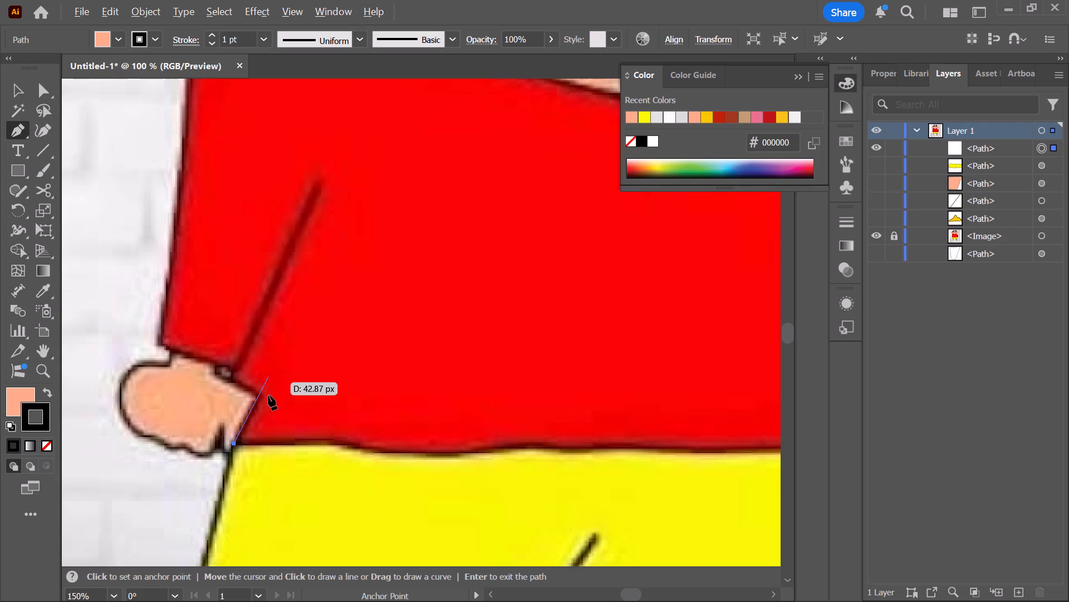
scroll(267, 401, up, 5)
scroll(261, 464, down, 7)
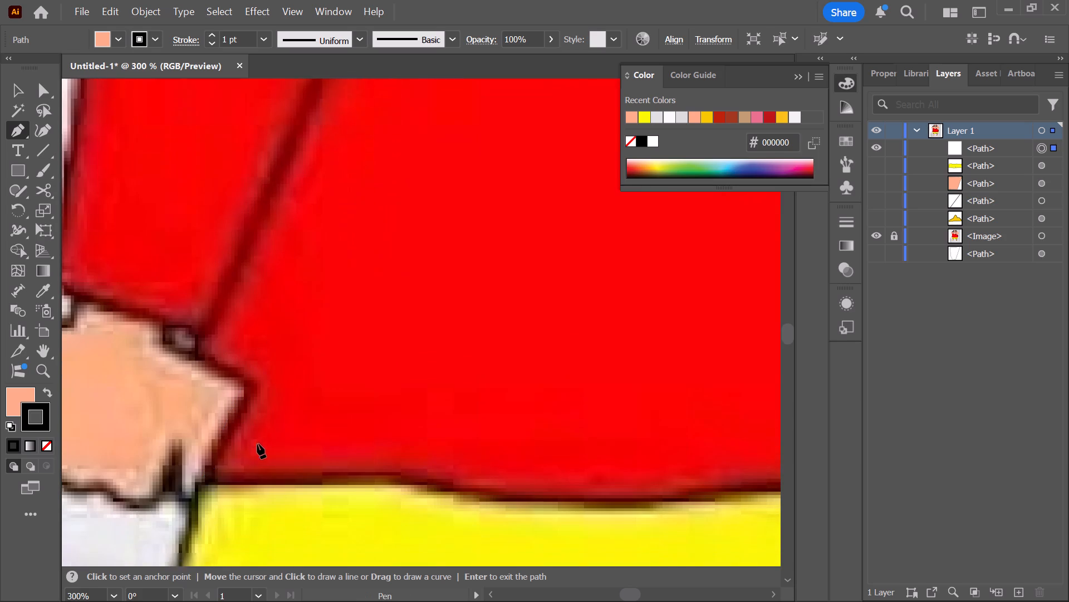
click(246, 375)
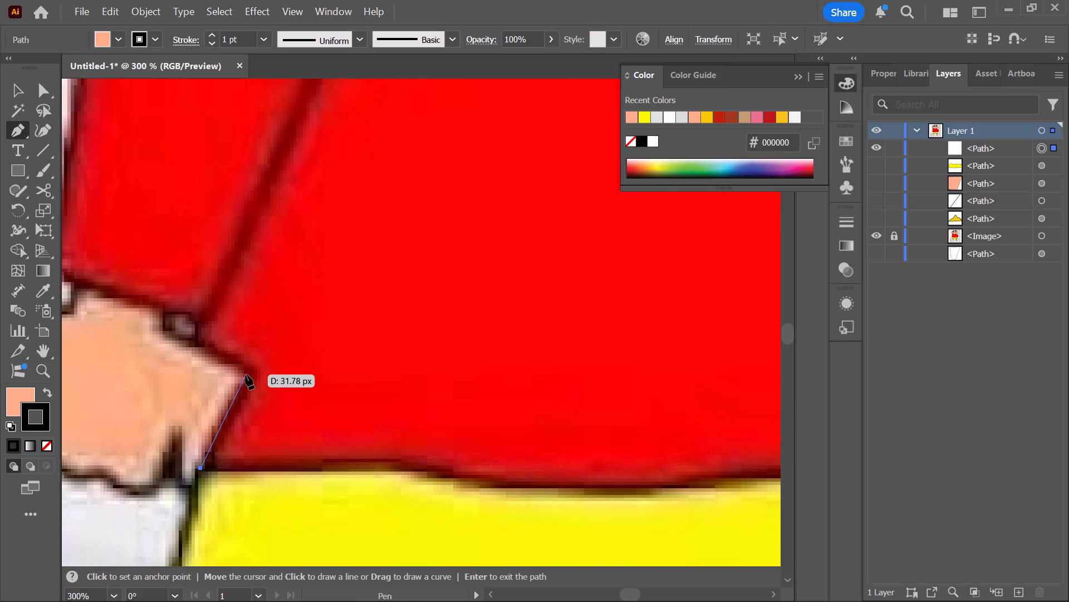
click(200, 345)
alt+scroll(200, 334, down, 4)
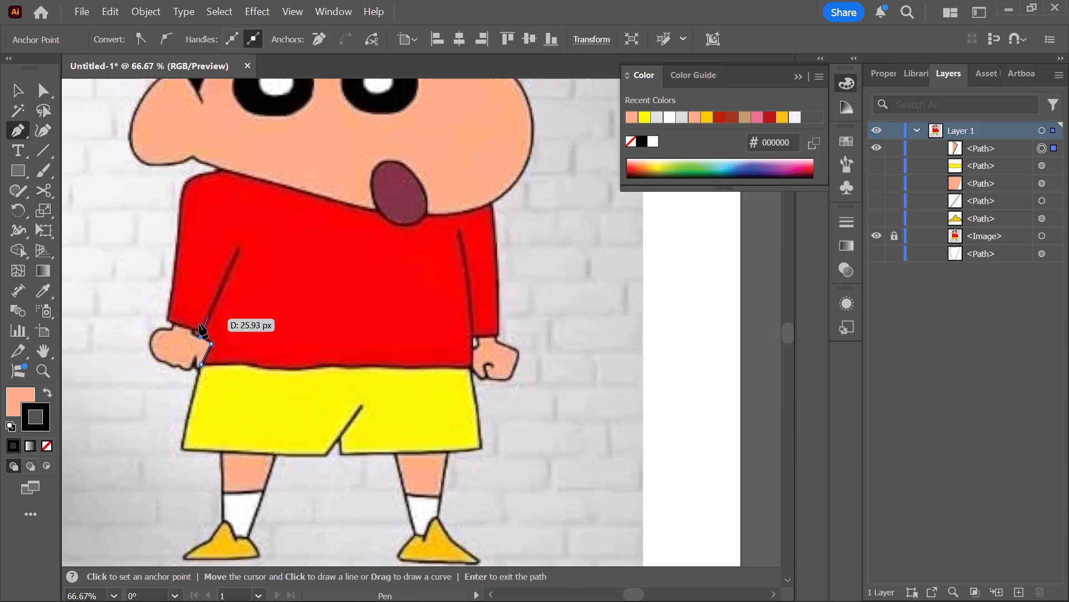
click(239, 248)
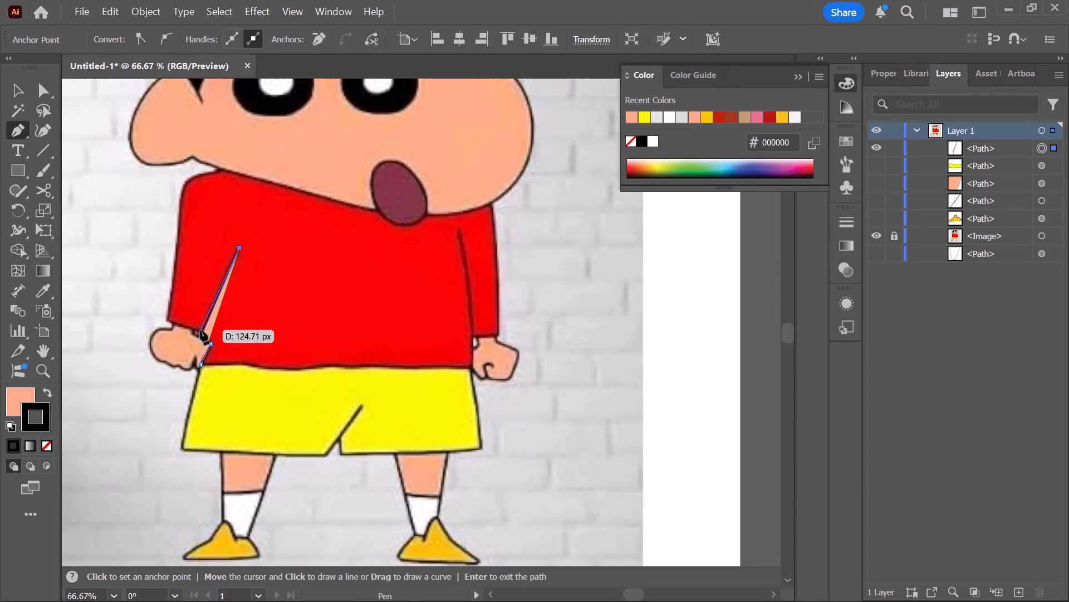
Continue the shirt path back to the left cuff, across the cuff and up the outer sleeve edge to just below the shoulder.
scroll(200, 332, up, 6)
click(178, 397)
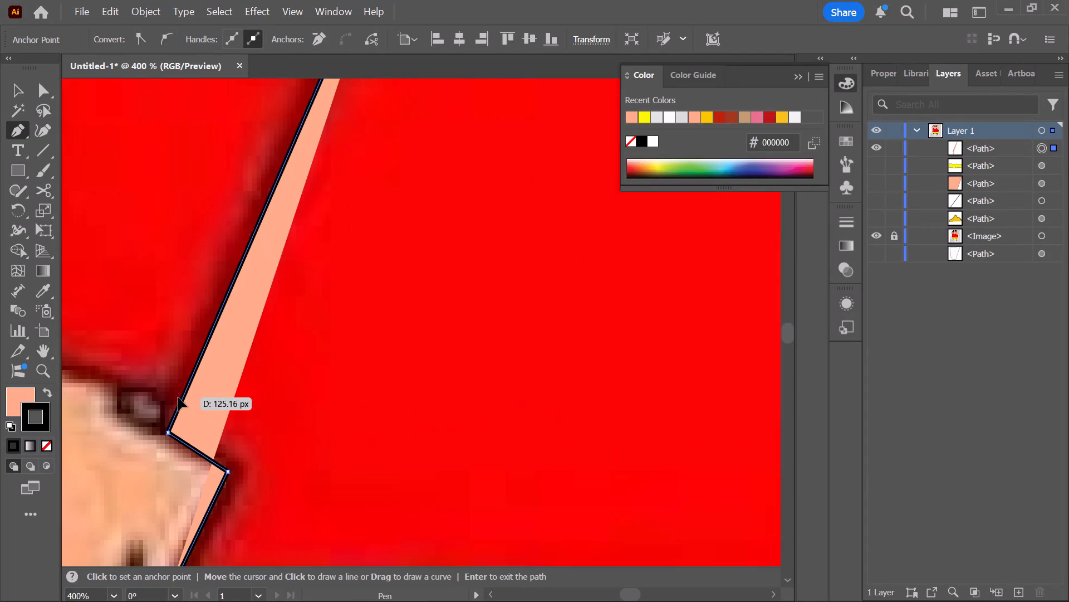
alt+scroll(188, 404, down, 3)
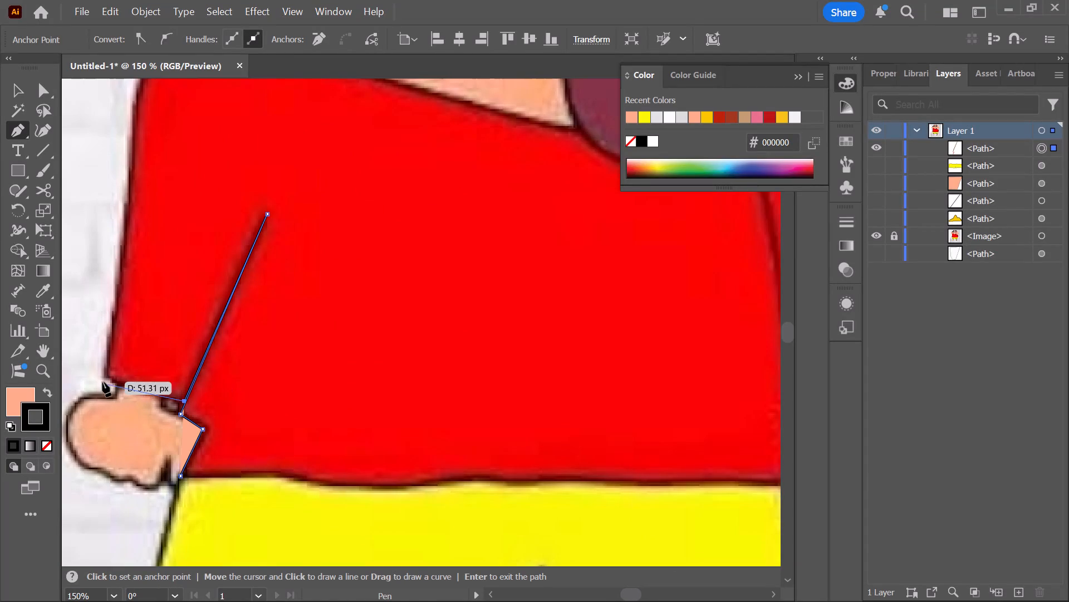
click(105, 379)
scroll(103, 296, up, 4)
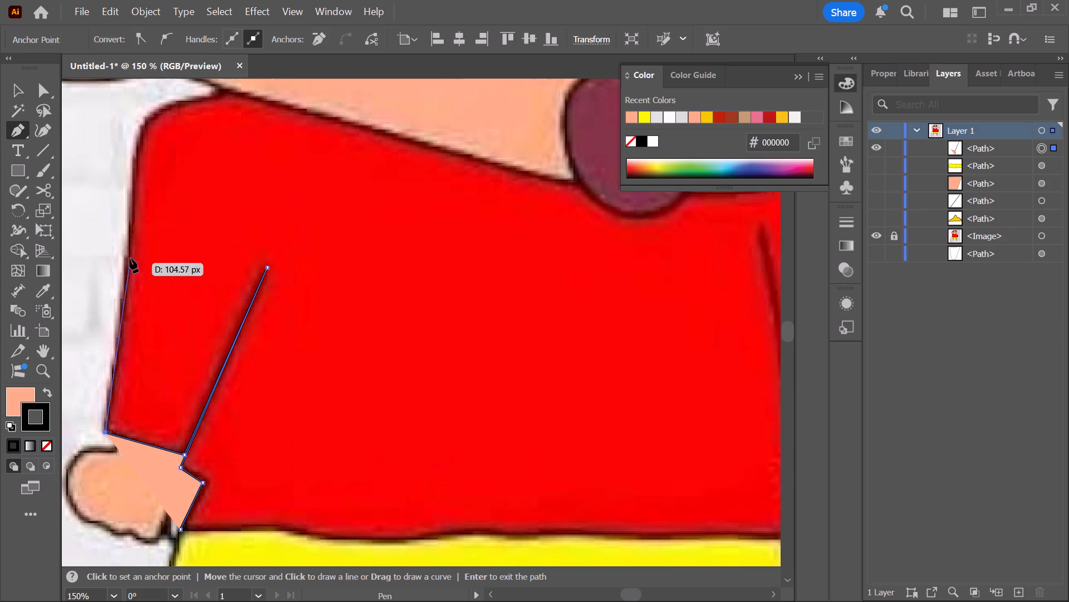
drag(133, 179, 122, 171)
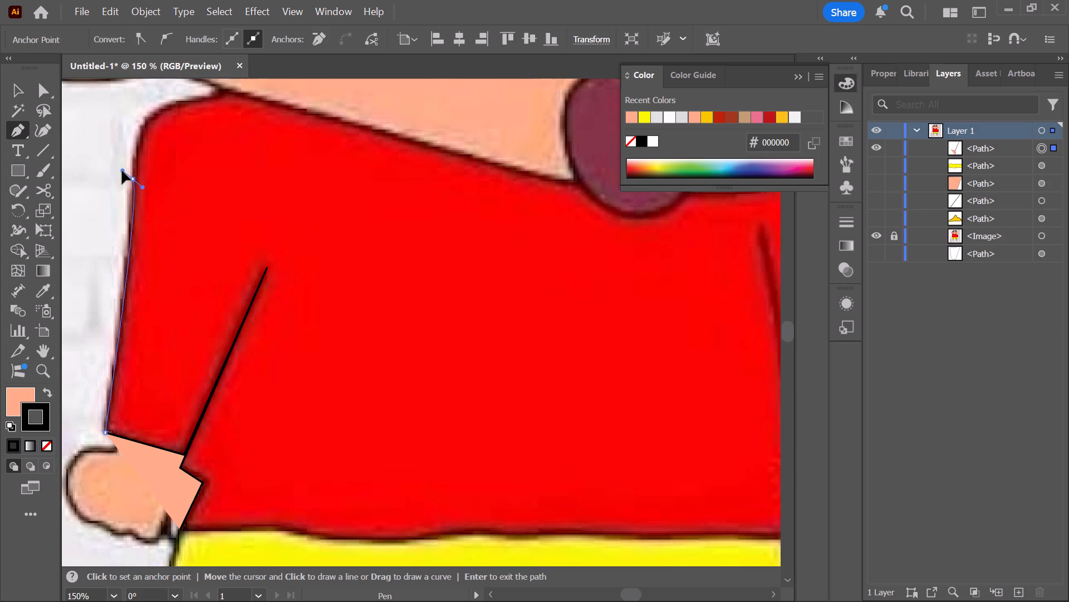
drag(122, 171, 136, 139)
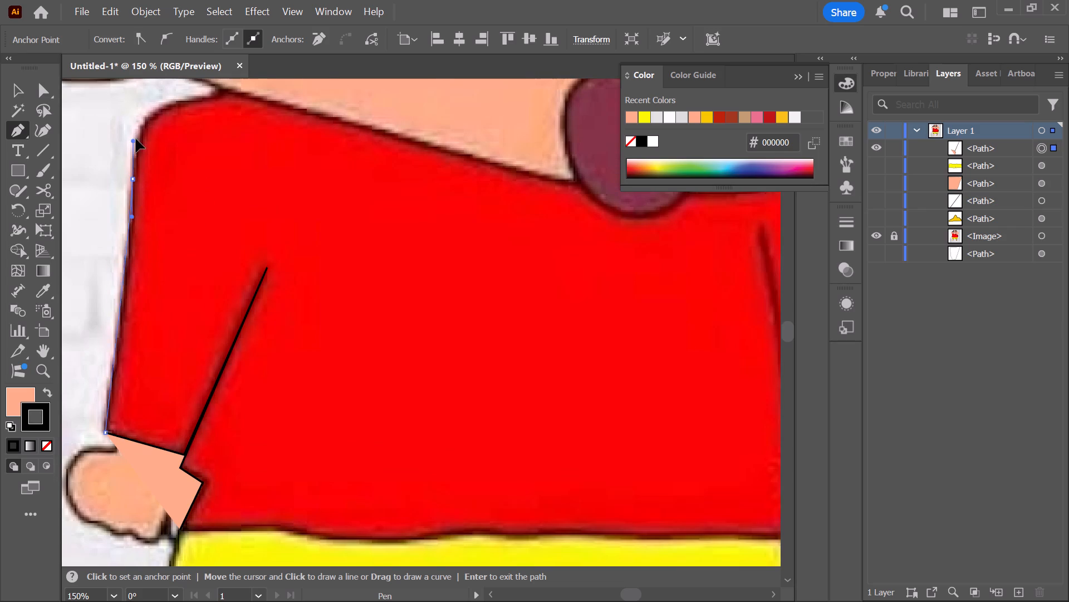
drag(136, 139, 129, 94)
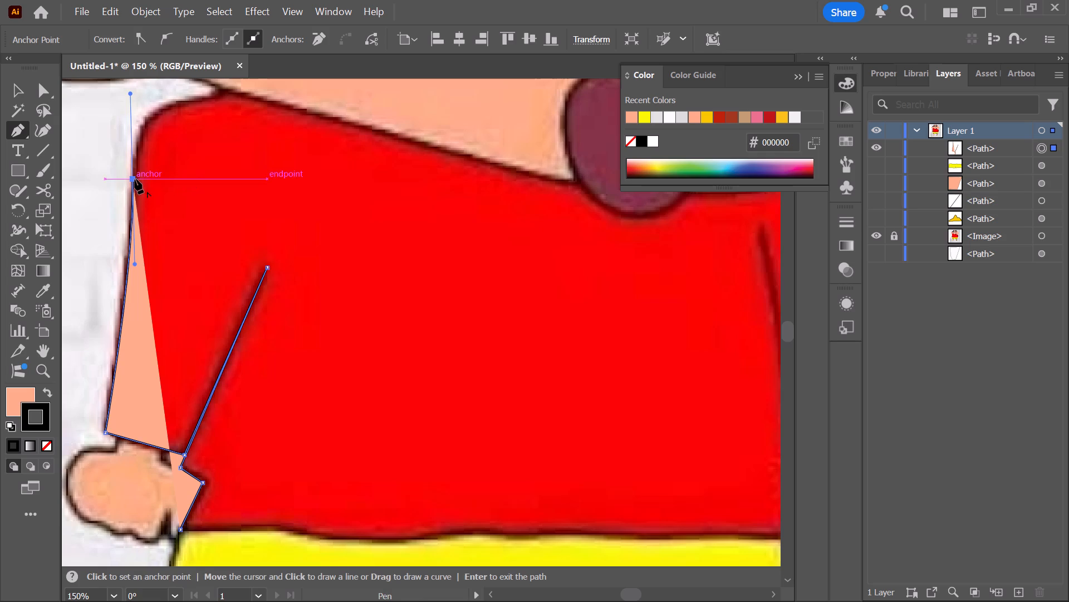
click(135, 179)
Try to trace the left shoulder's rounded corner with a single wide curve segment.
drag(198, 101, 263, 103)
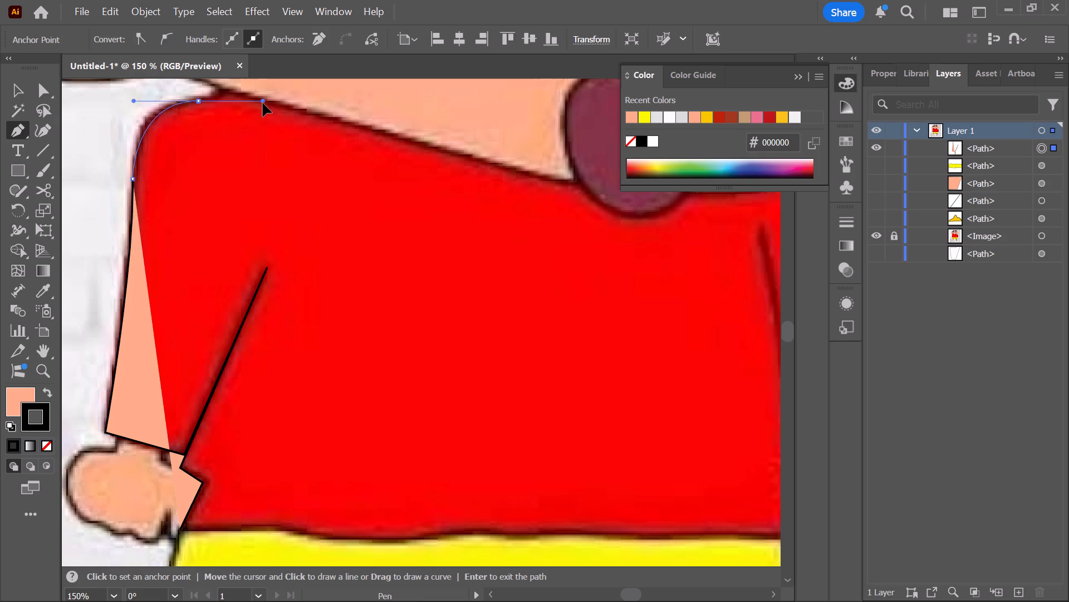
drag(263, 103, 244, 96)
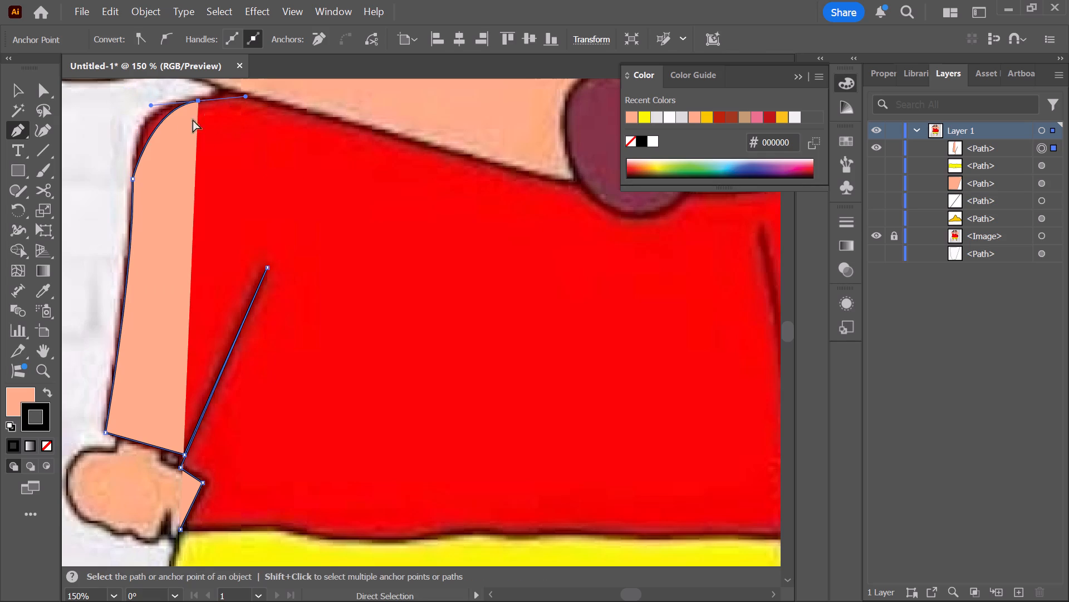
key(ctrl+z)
Trace the left shoulder's rounded corner with short curve segments, extending the shirt path to where the shoulder meets the face outline.
drag(142, 130, 145, 130)
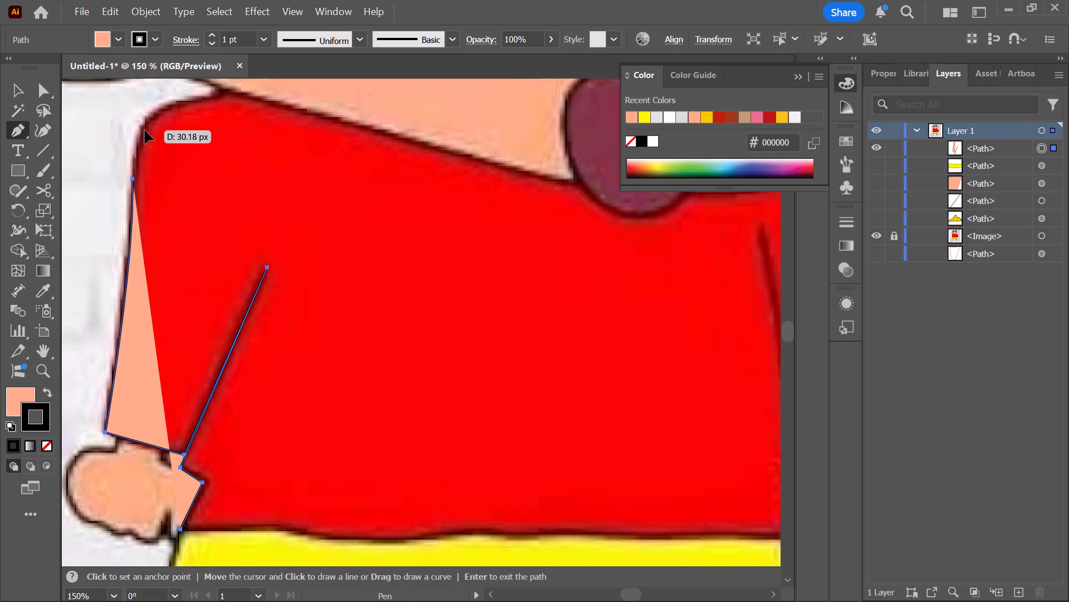
drag(145, 130, 145, 124)
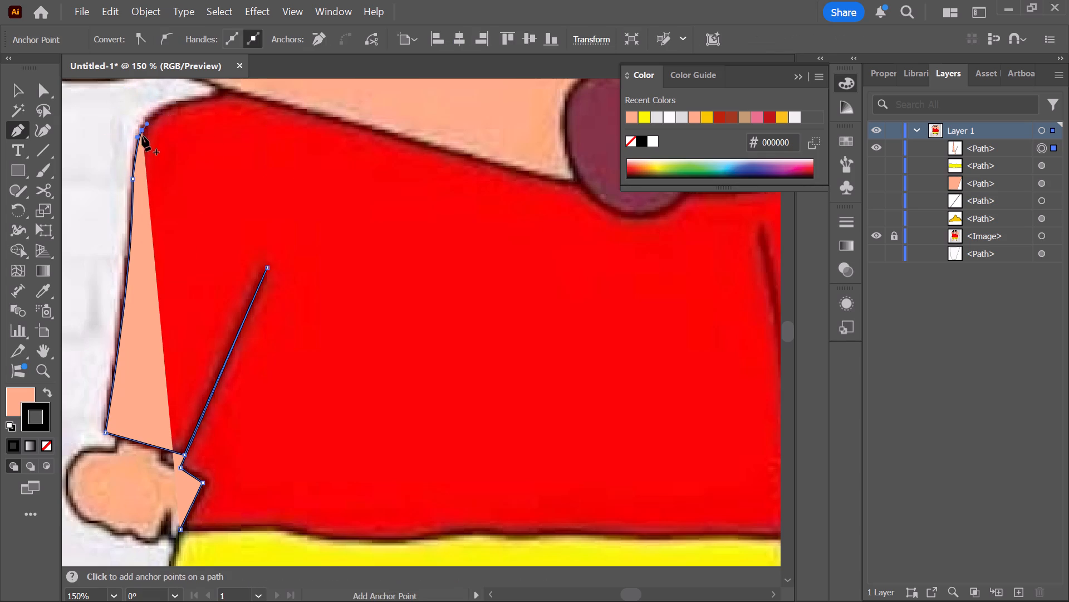
scroll(138, 151, up, 4)
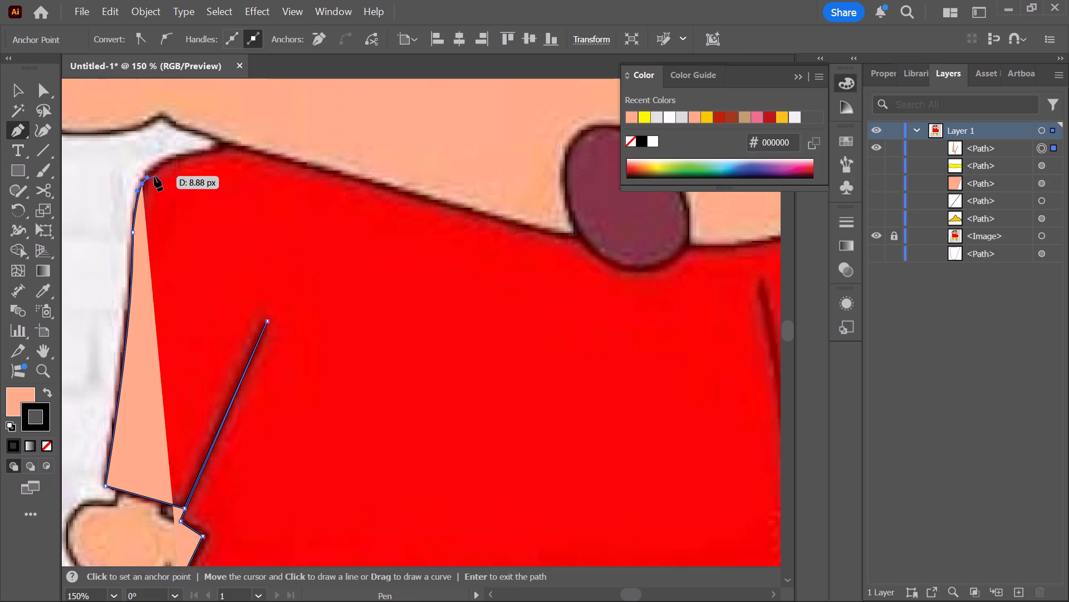
click(140, 183)
drag(199, 156, 256, 145)
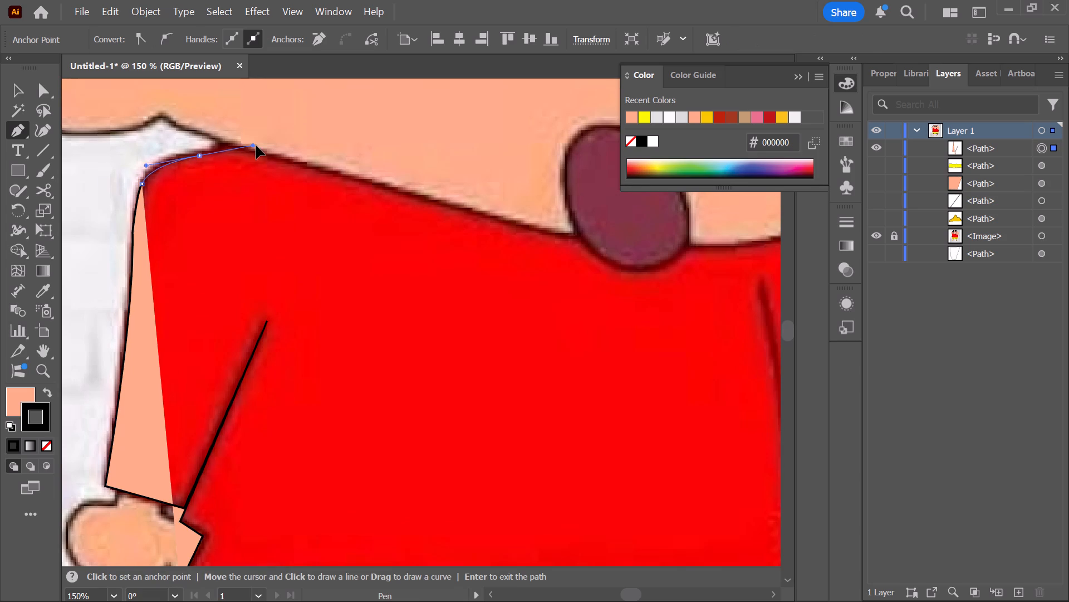
drag(256, 145, 251, 157)
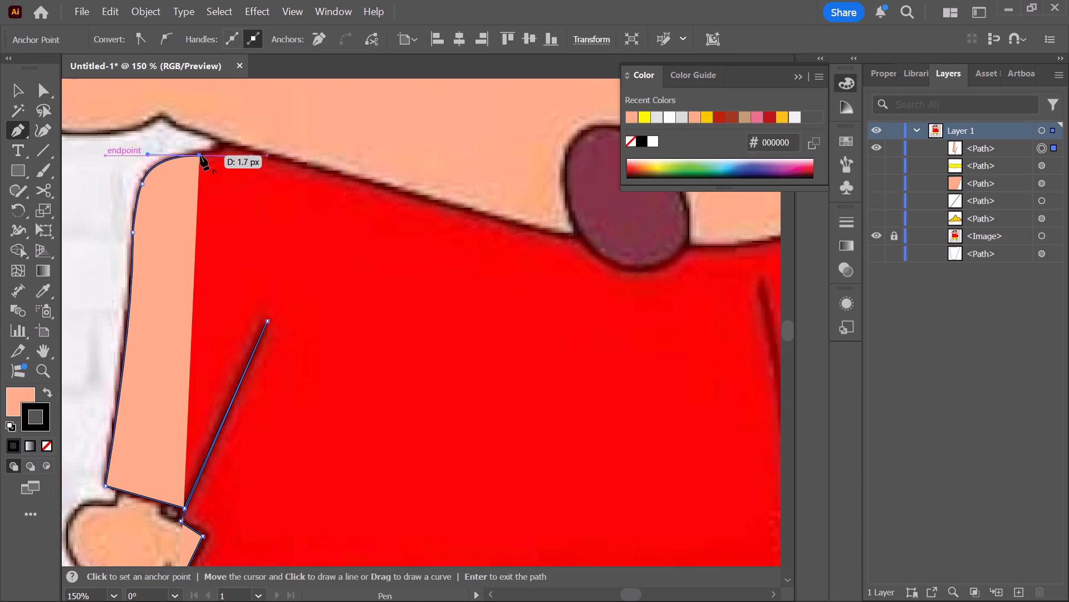
click(200, 156)
drag(218, 139, 205, 128)
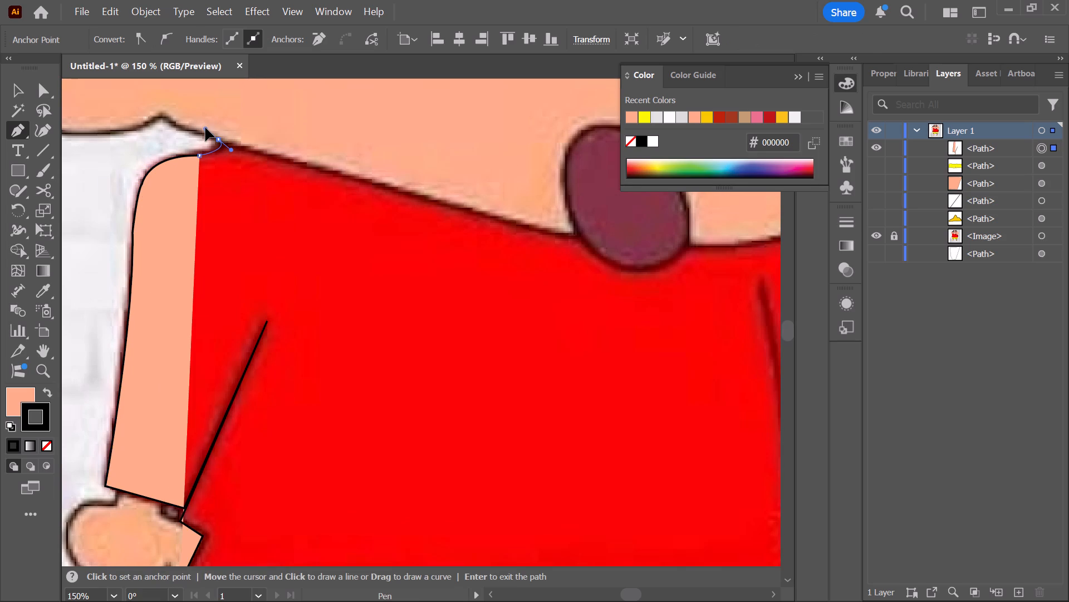
drag(205, 128, 210, 131)
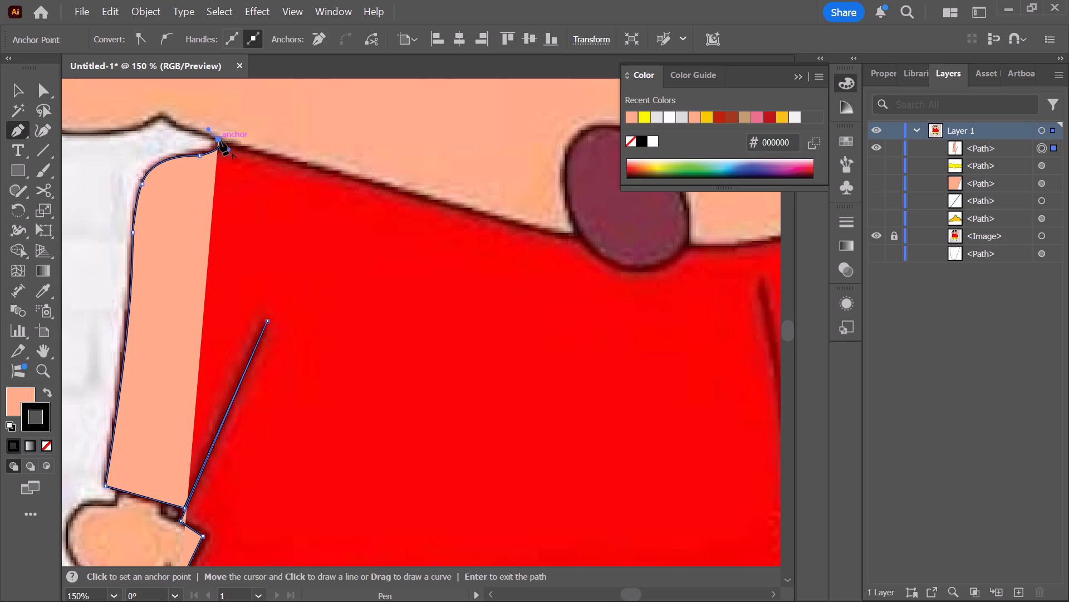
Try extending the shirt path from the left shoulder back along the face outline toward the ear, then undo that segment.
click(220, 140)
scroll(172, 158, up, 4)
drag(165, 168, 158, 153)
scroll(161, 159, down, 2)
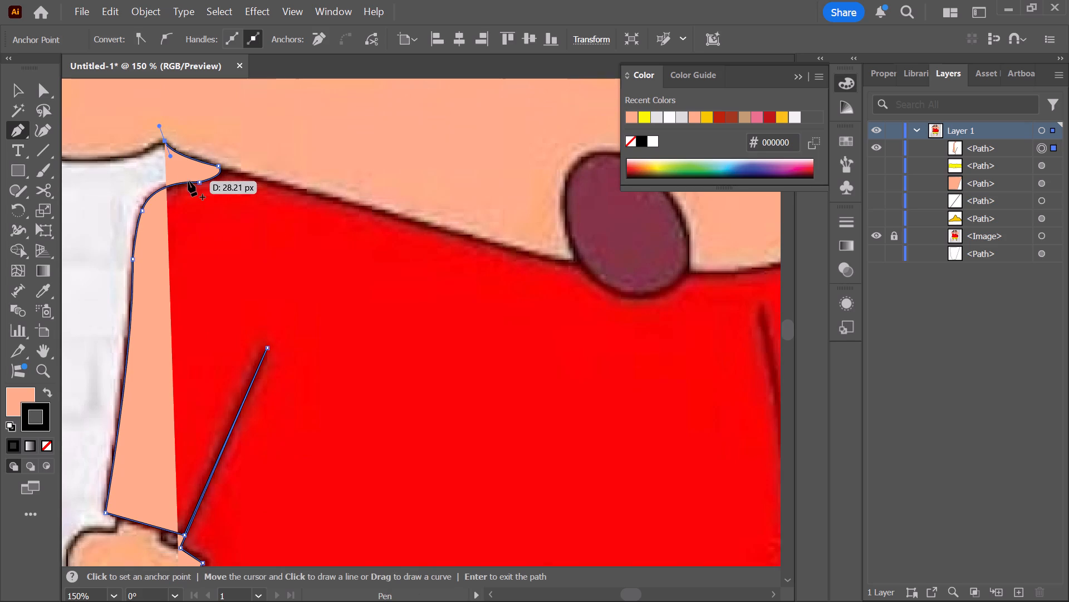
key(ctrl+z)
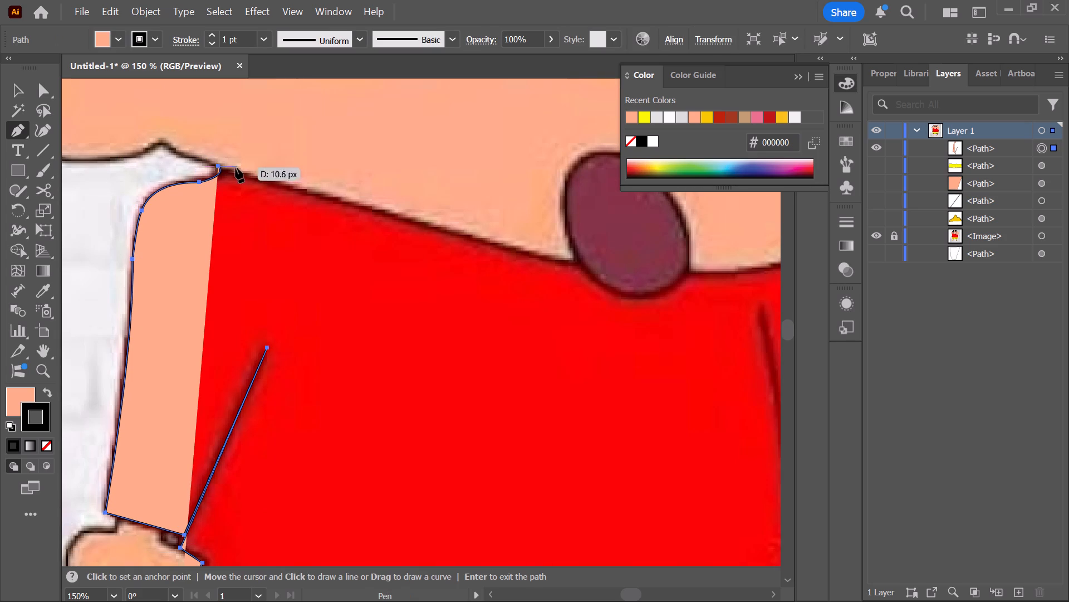
Continue the shirt path from the left shoulder along the chin outline, curving under the mouth, to the right shoulder.
click(219, 166)
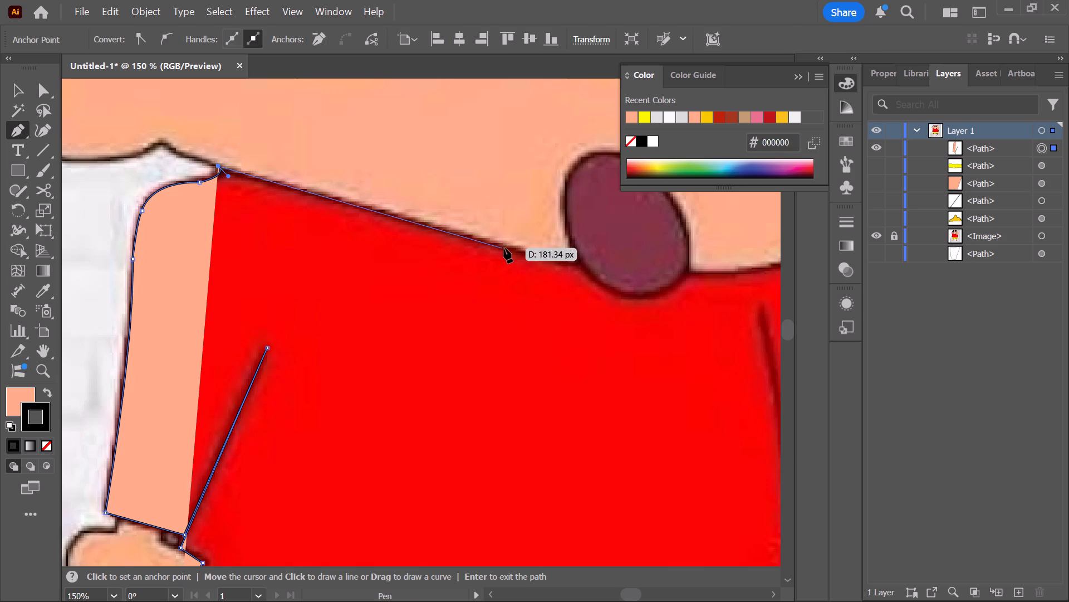
click(504, 248)
drag(574, 259, 584, 246)
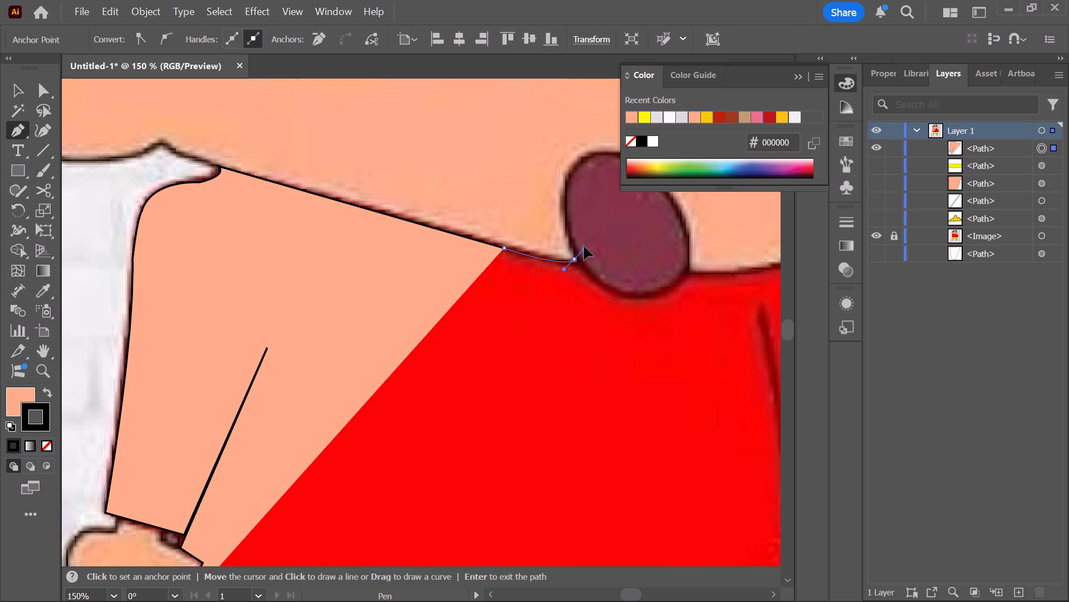
drag(584, 246, 578, 251)
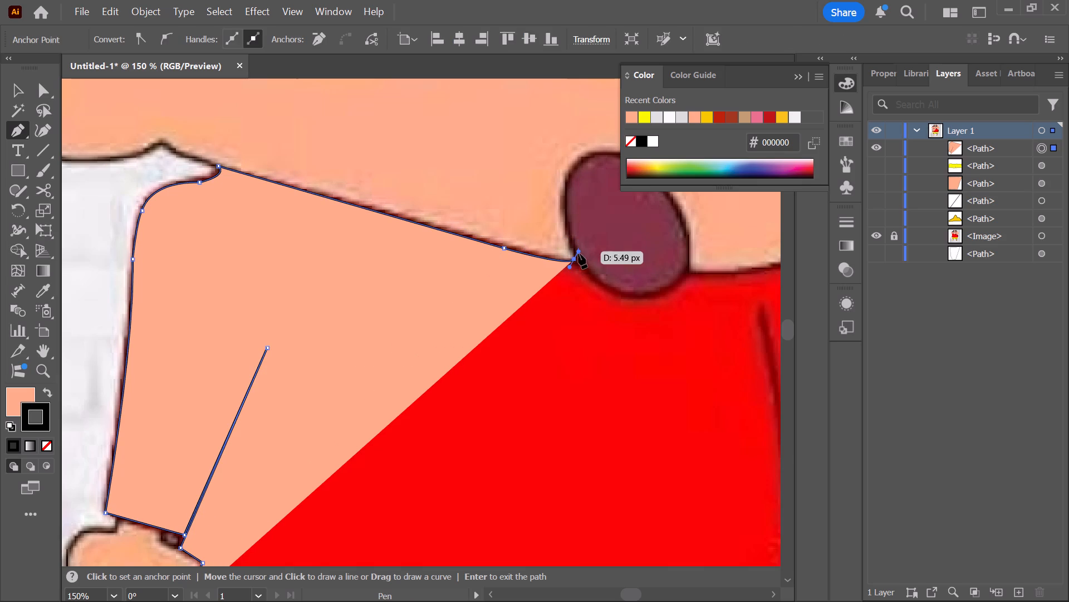
click(573, 260)
key(space)
drag(609, 327, 338, 342)
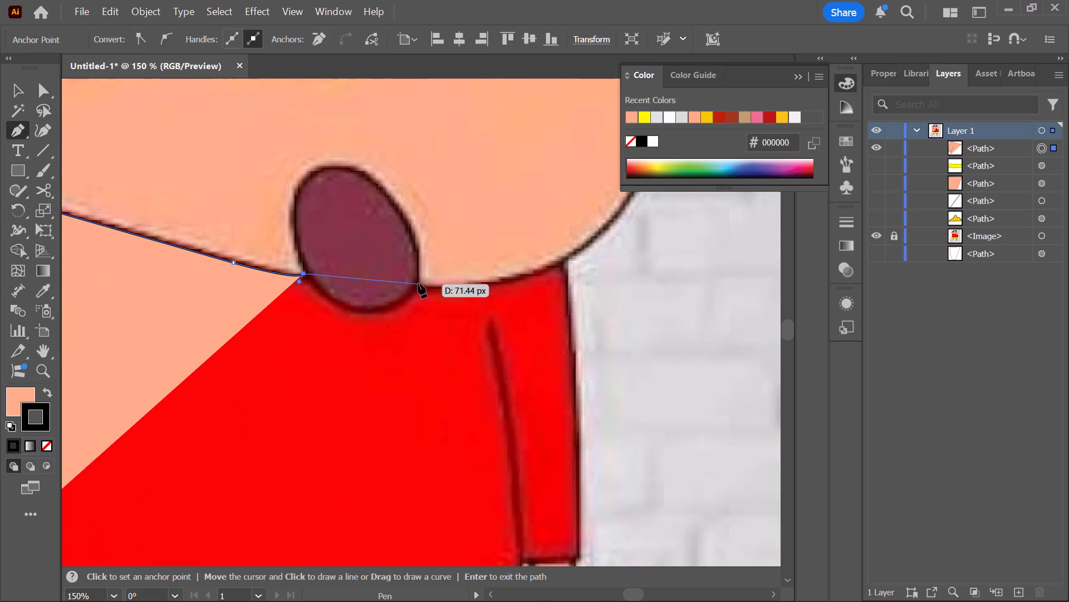
drag(416, 283, 464, 205)
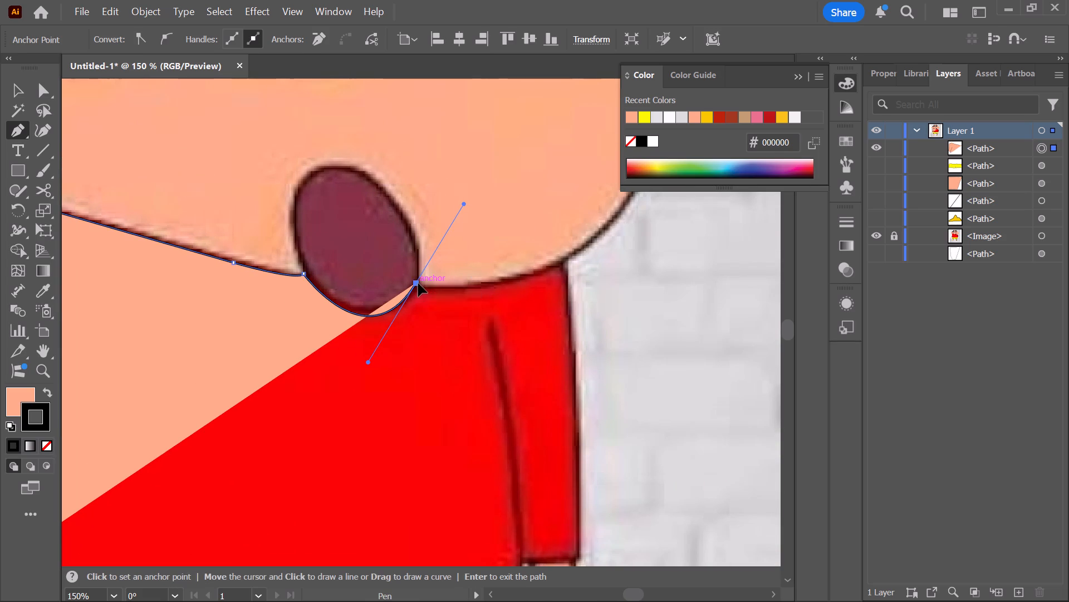
click(418, 283)
drag(563, 258, 574, 224)
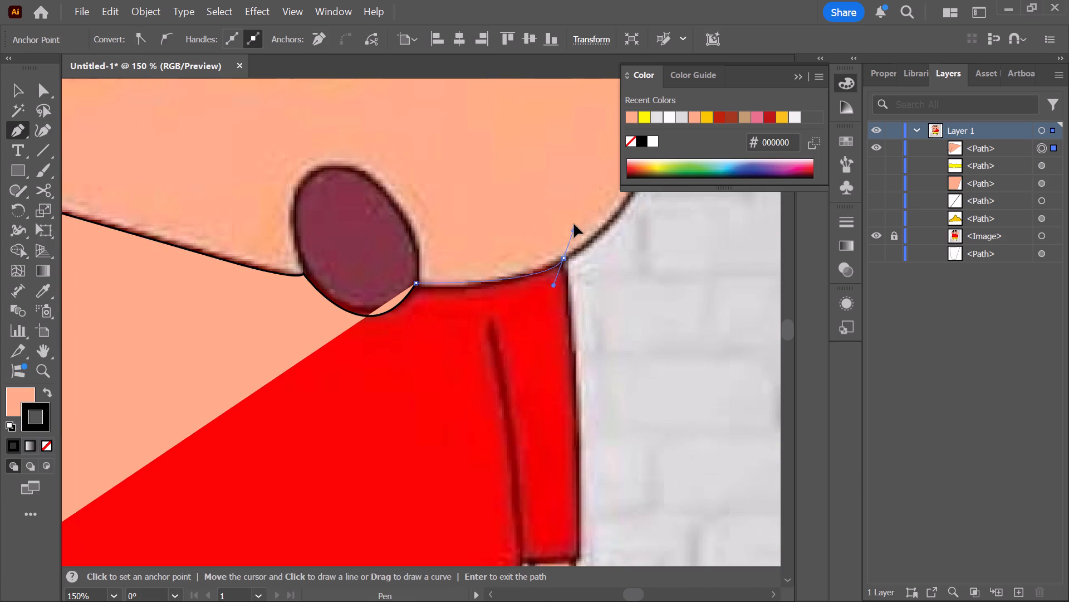
drag(574, 224, 624, 216)
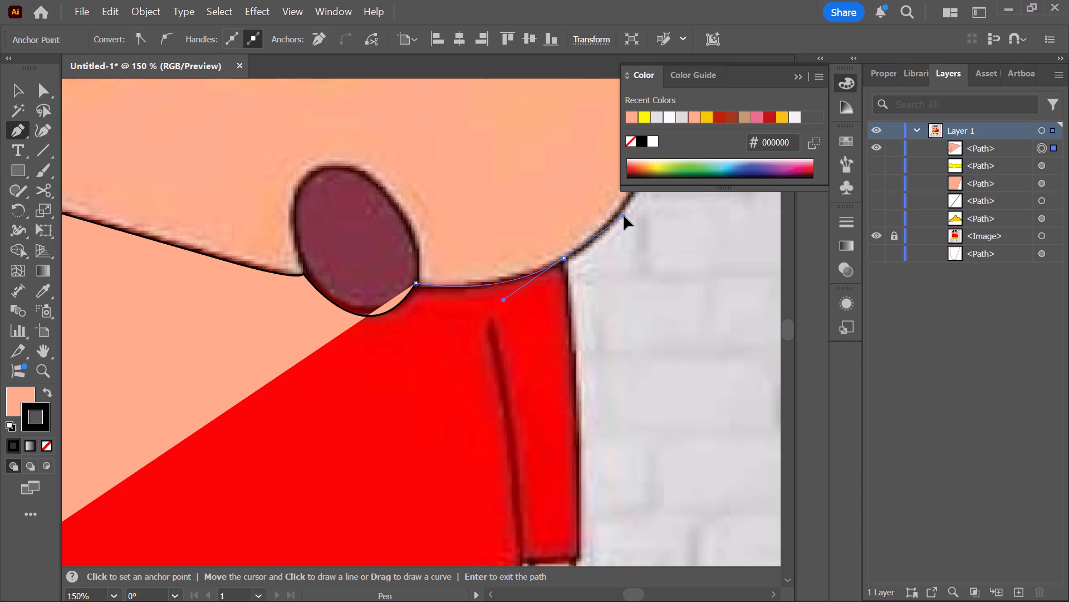
drag(624, 216, 631, 216)
scroll(615, 292, down, 4)
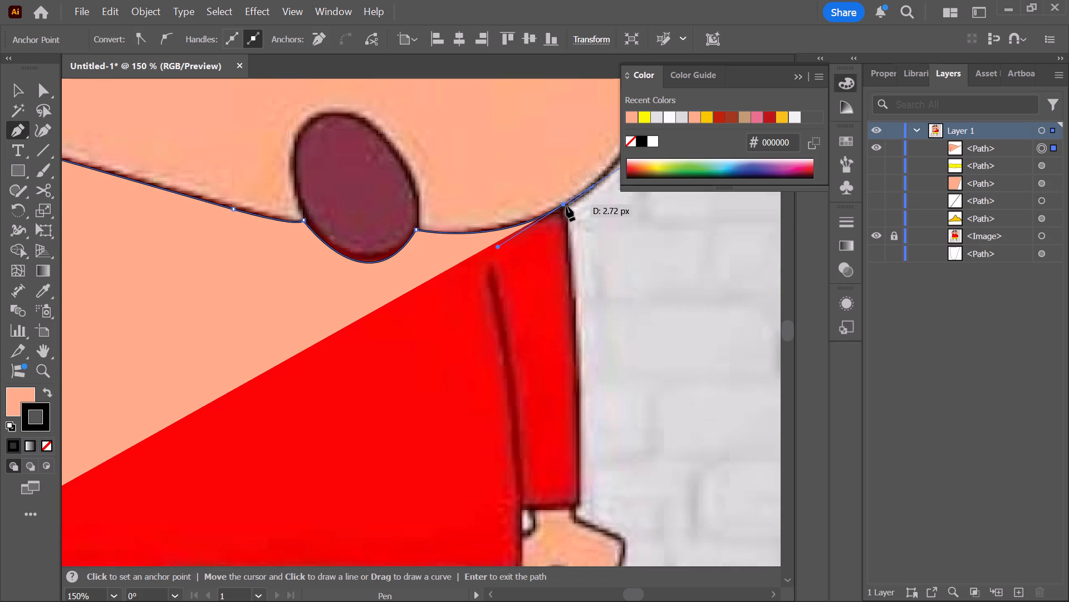
click(565, 206)
Extend the shirt path down the right sleeve's outer edge to the cuff with a gently curved segment.
scroll(581, 292, down, 5)
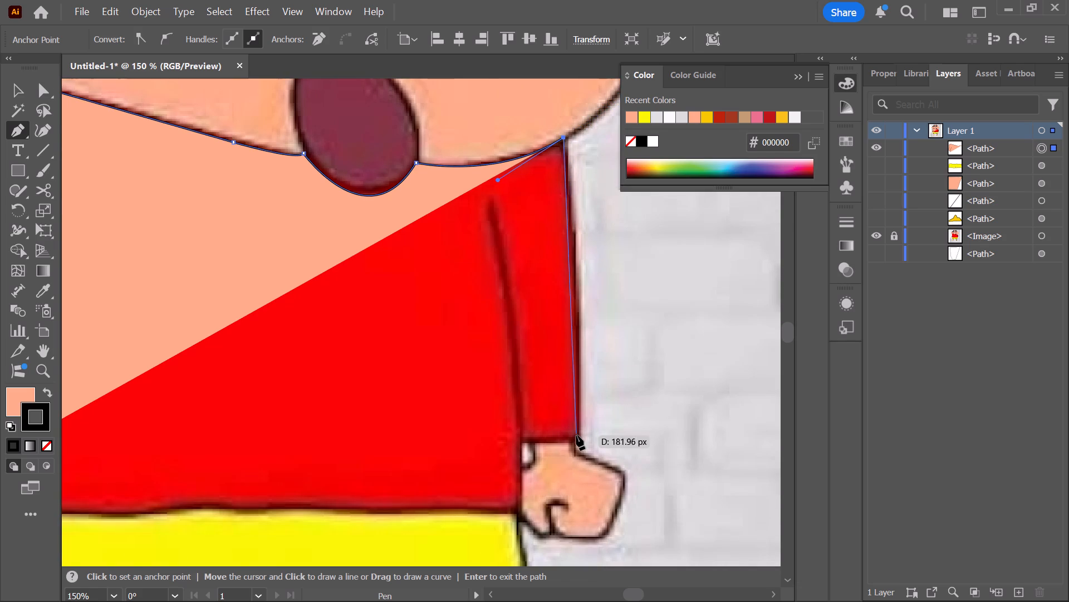
drag(578, 437, 571, 447)
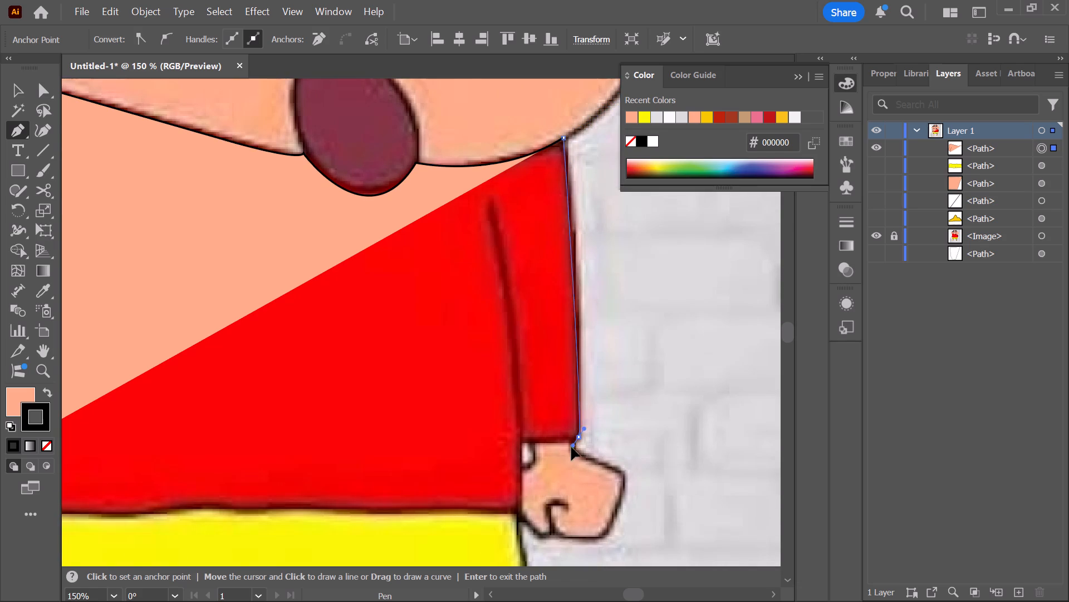
drag(571, 447, 561, 535)
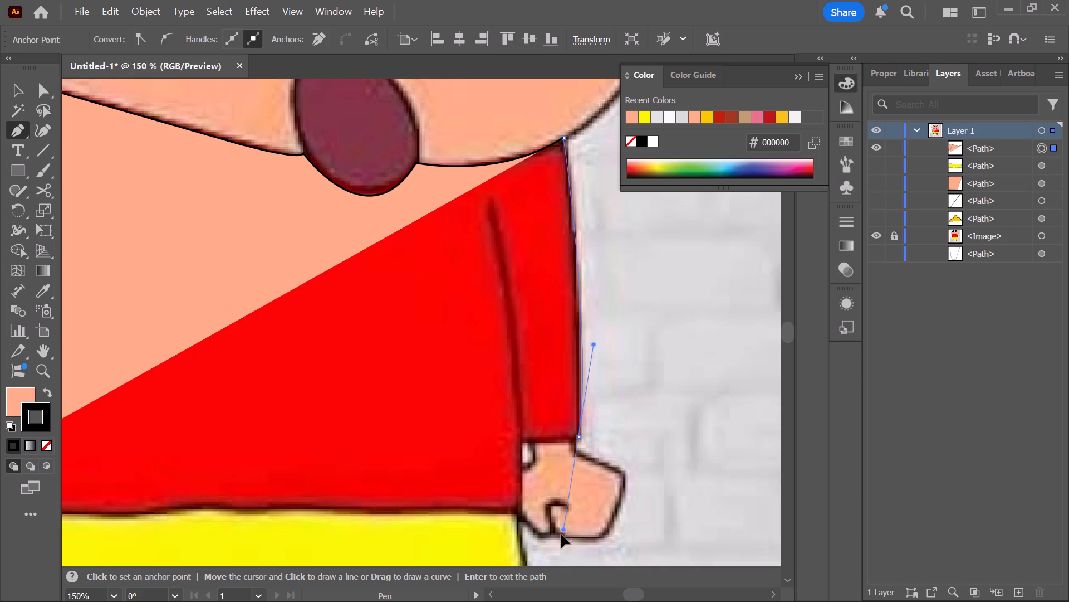
drag(561, 535, 589, 294)
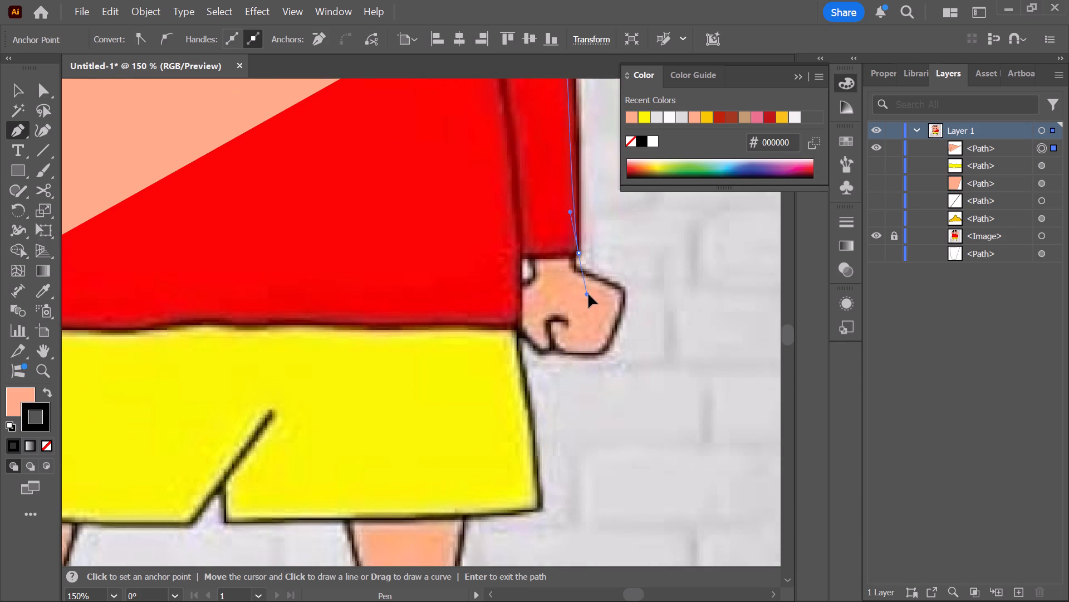
drag(589, 294, 564, 355)
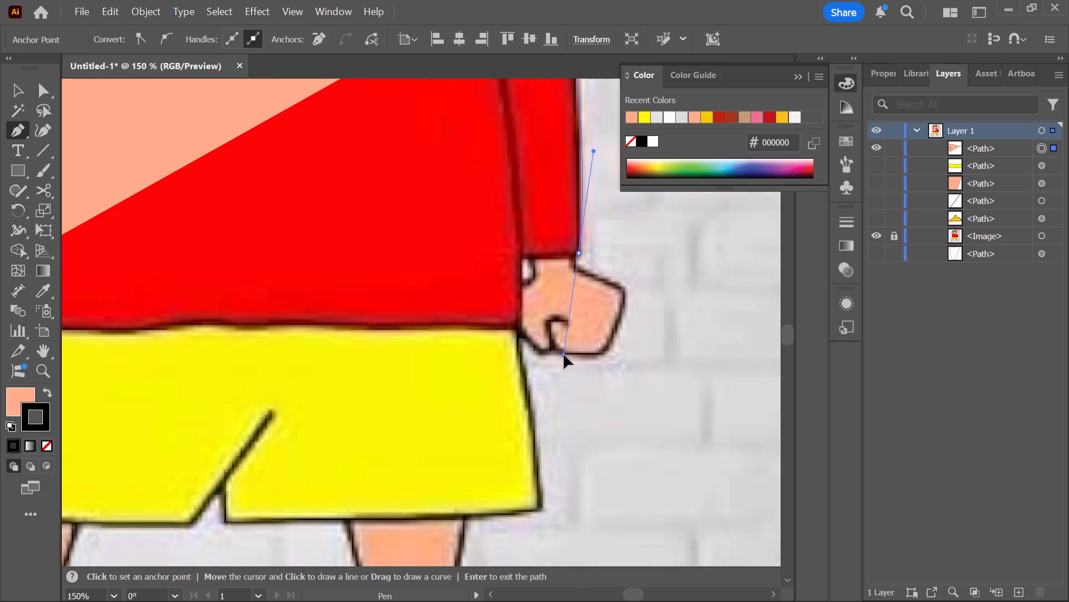
drag(564, 355, 572, 374)
Set the shirt path's fill to none so the reference shows through while tracing.
scroll(572, 379, up, 2)
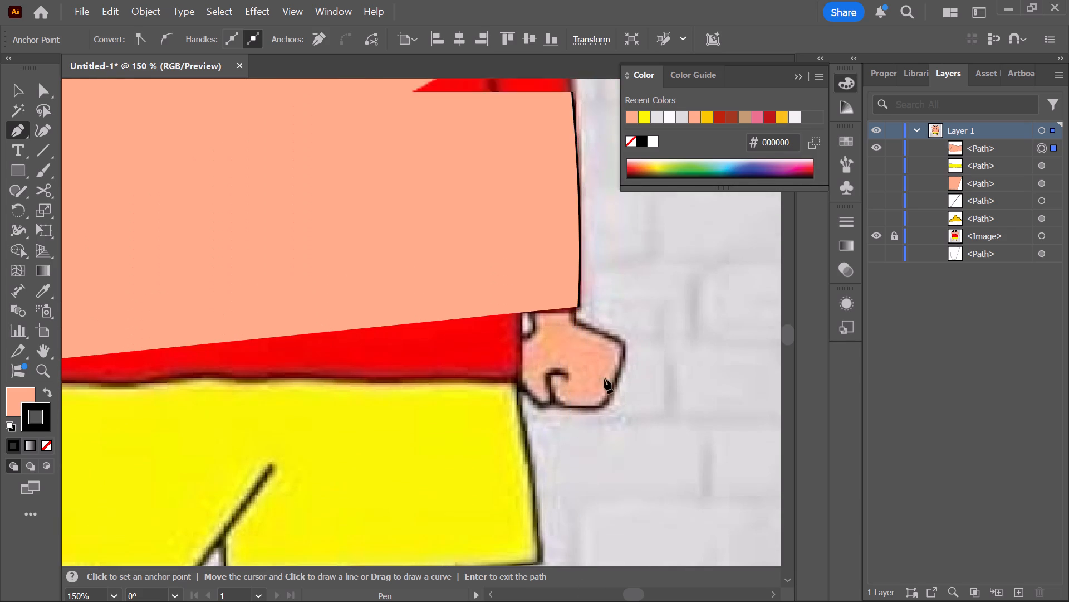
scroll(604, 378, up, 12)
click(17, 405)
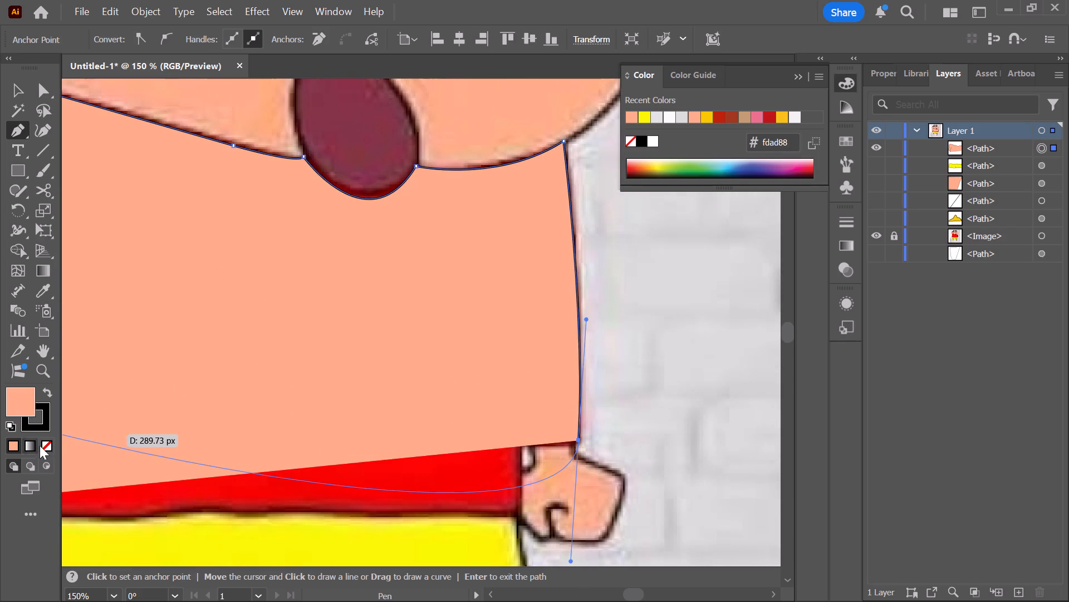
click(46, 446)
Trace the right cuff's edge from the sleeve's outer corner to its inner corner.
scroll(553, 504, down, 2)
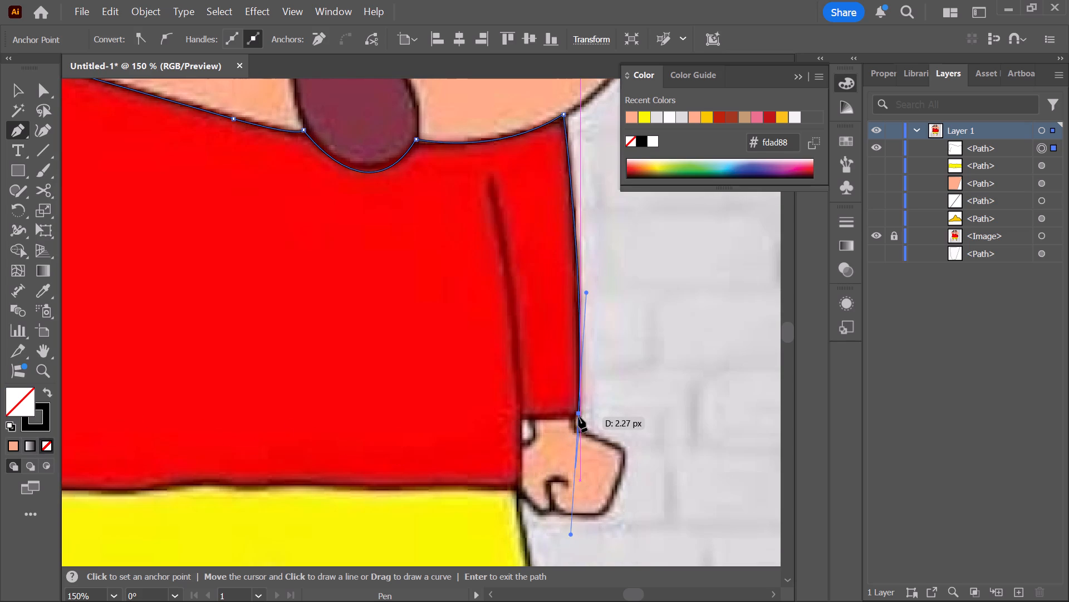
click(578, 415)
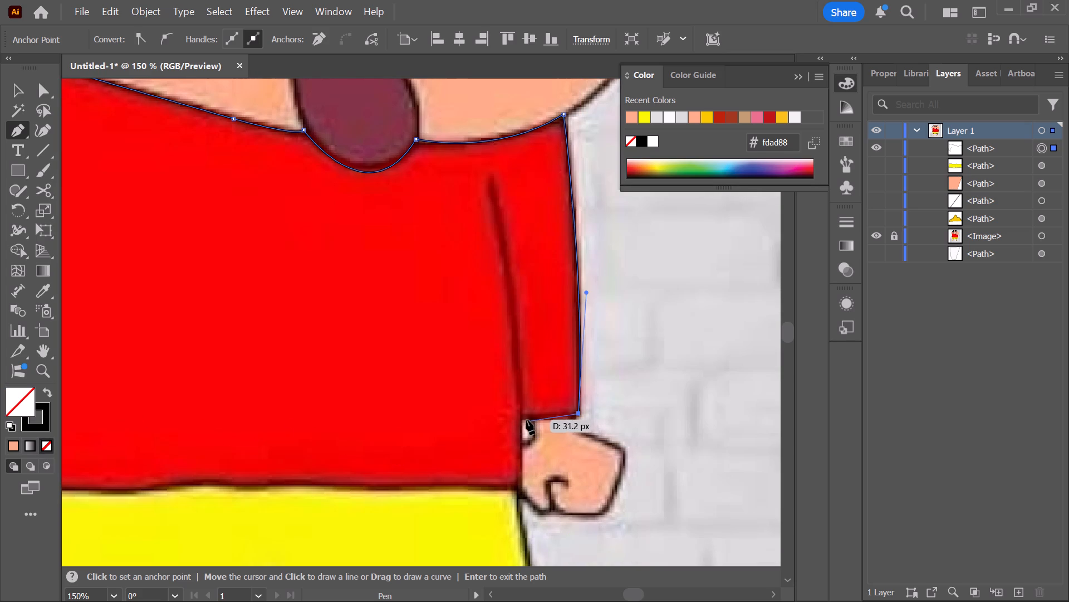
drag(523, 417, 471, 415)
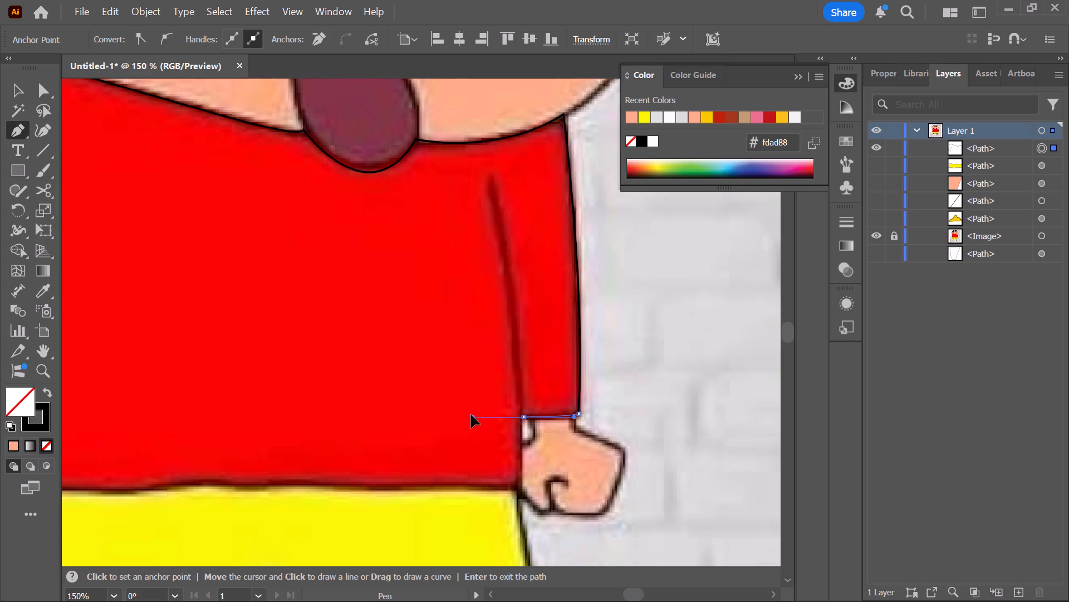
drag(471, 415, 466, 419)
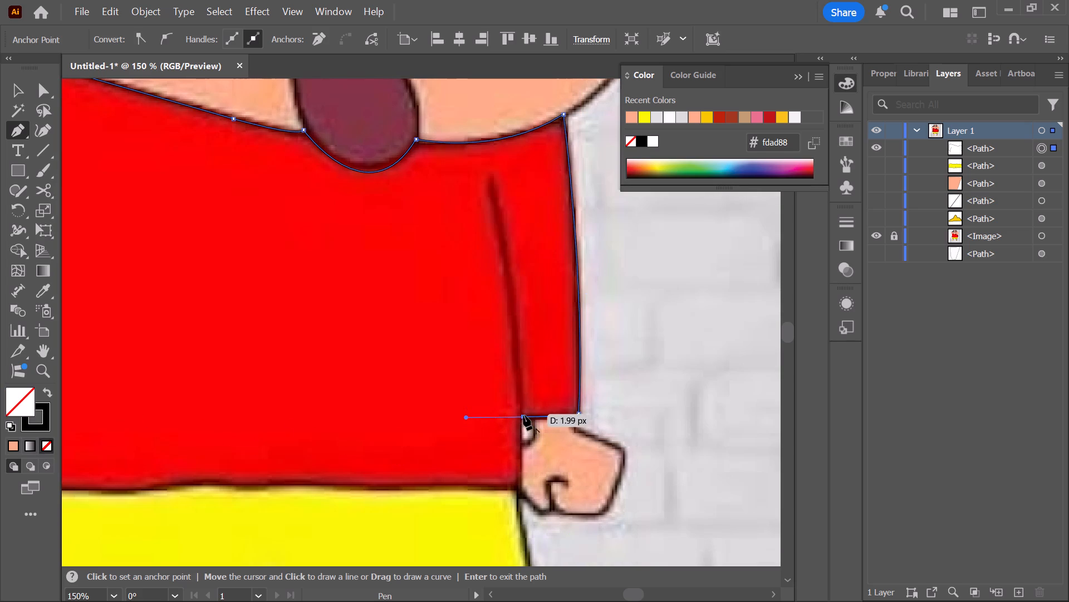
click(523, 417)
Trace the right sleeve's inner fold line up to its tip and curve back down to the shirt's right waist corner.
drag(488, 183, 461, 173)
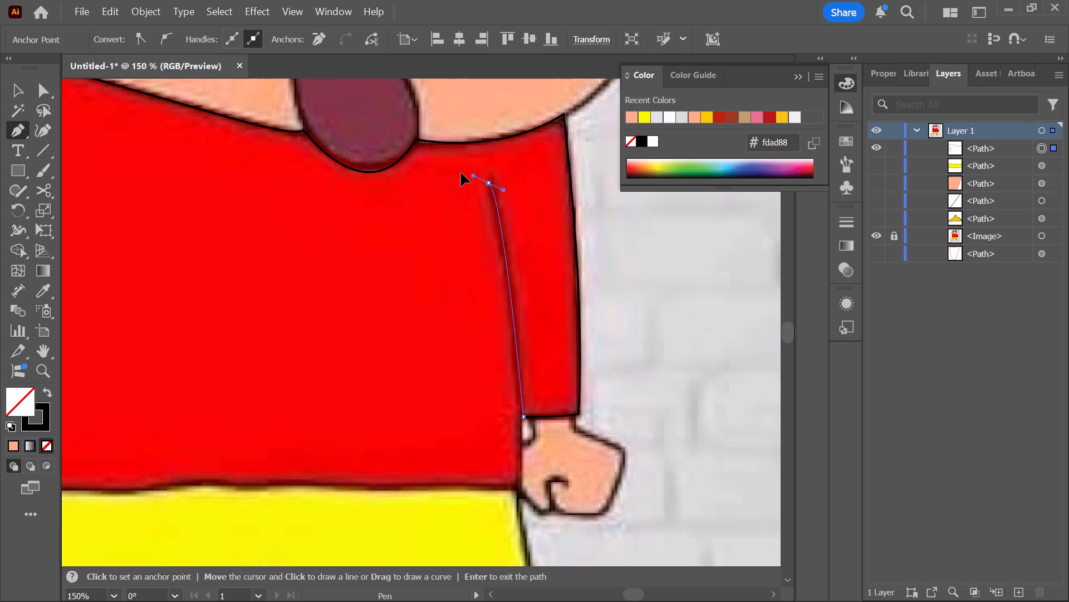
drag(461, 173, 463, 143)
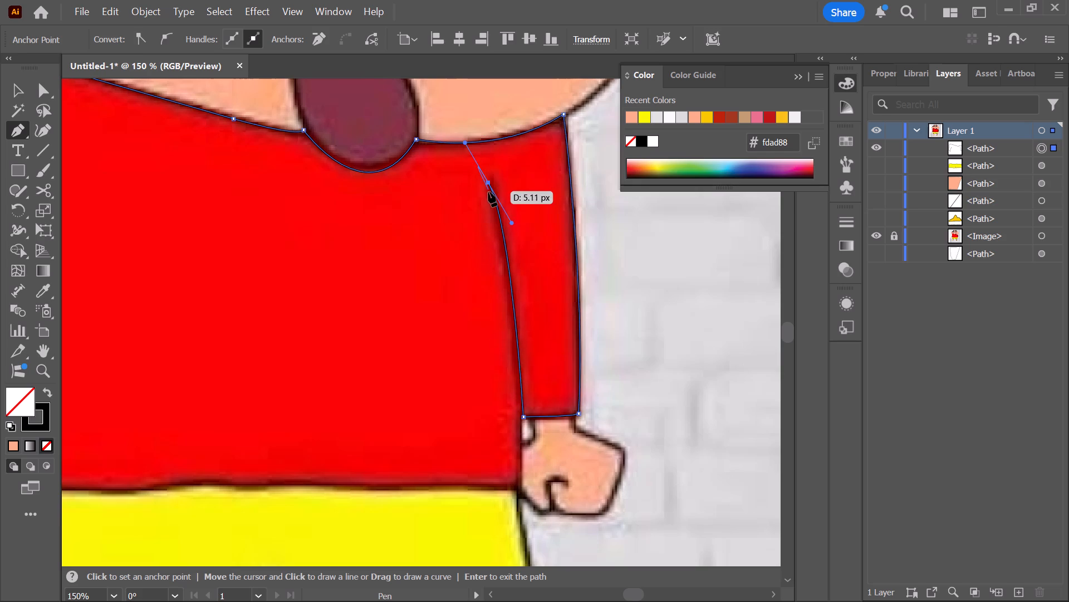
click(488, 184)
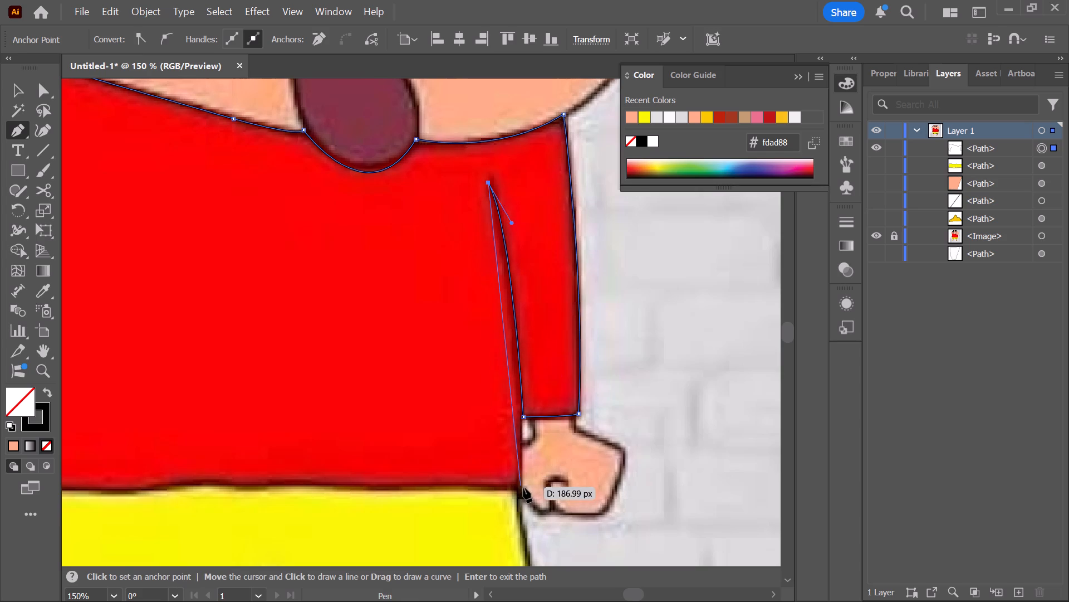
drag(518, 489, 503, 565)
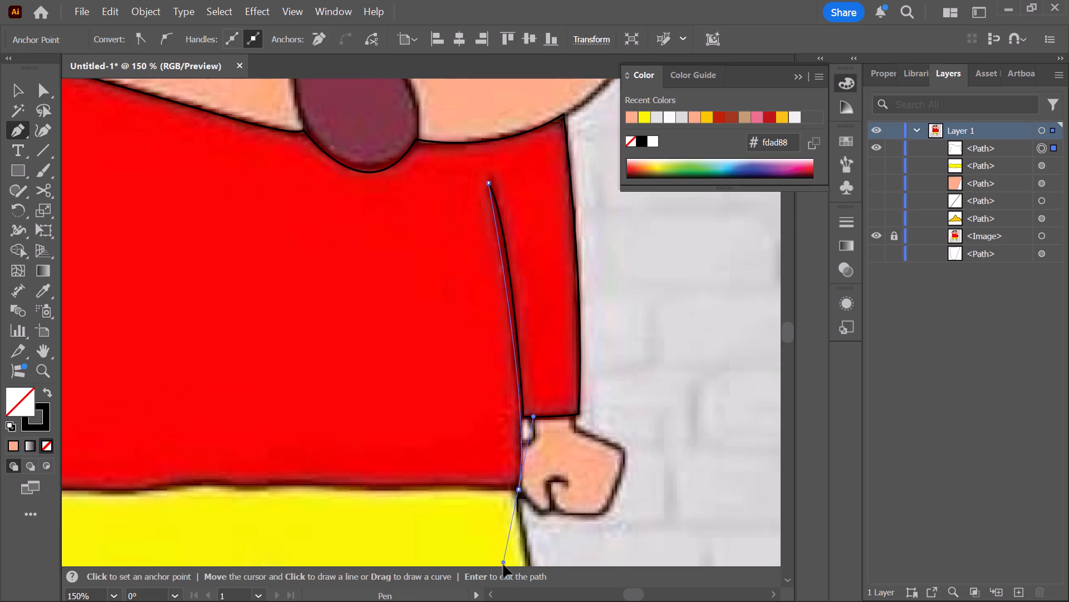
drag(503, 565, 501, 415)
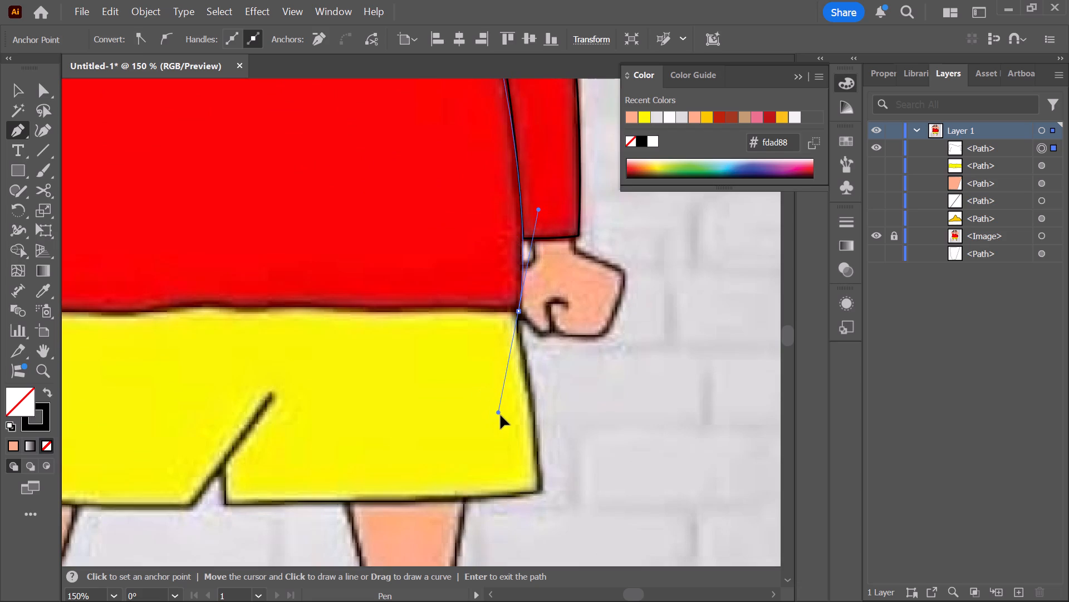
drag(501, 415, 503, 443)
click(518, 310)
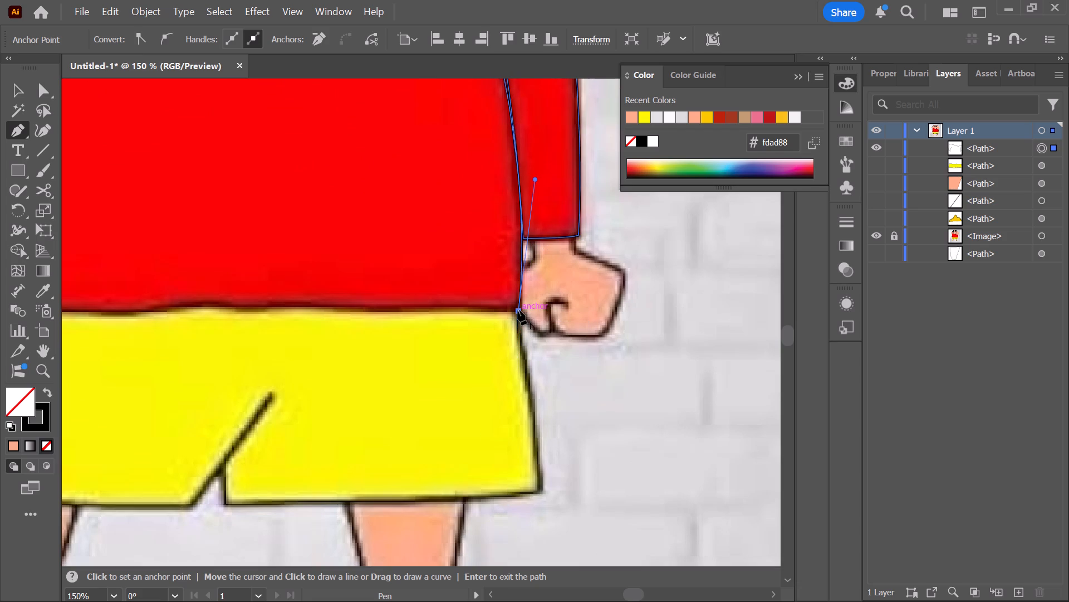
Close the shirt path with straight segments across the upper shorts, below the hem, back to the left waist corner.
click(372, 363)
click(167, 357)
key(space)
drag(226, 349, 654, 372)
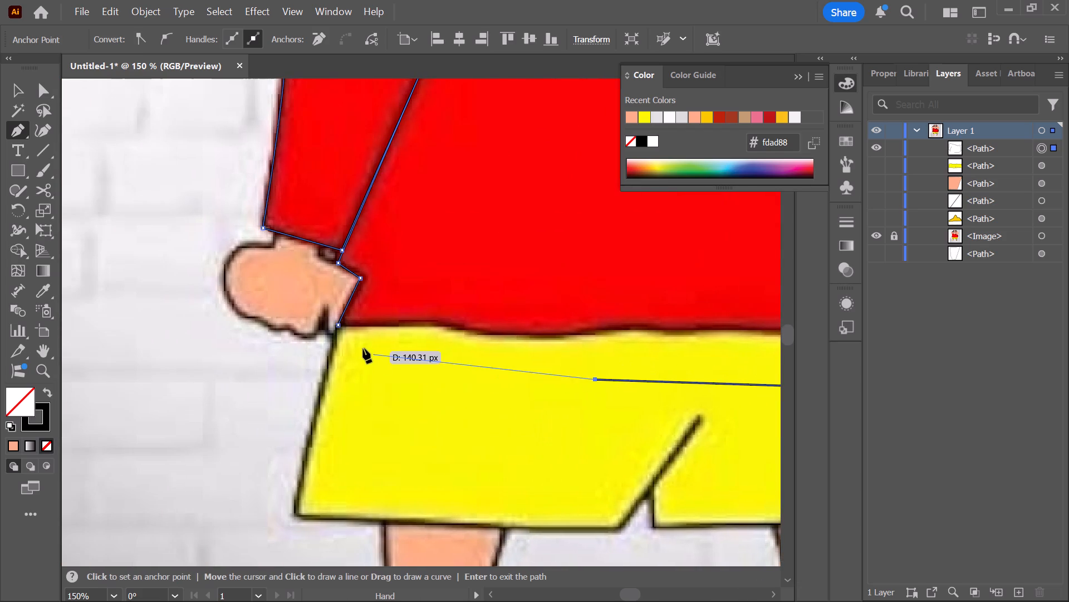
click(358, 348)
click(337, 324)
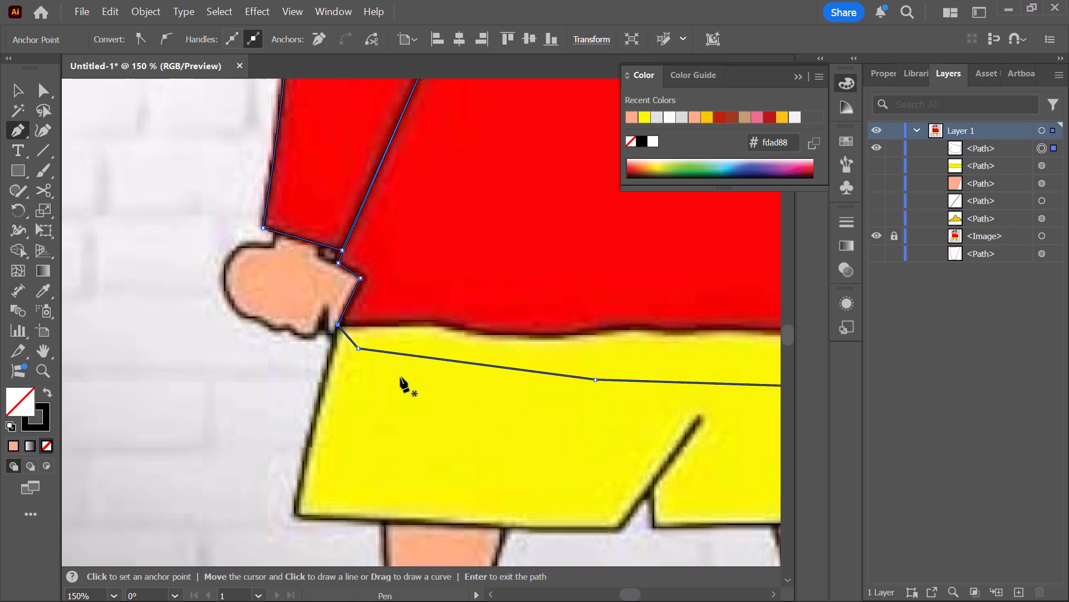
Fill the shirt shape with the red sampled from the reference shirt using the Eyedropper.
scroll(401, 382, up, 2)
alt+scroll(401, 387, down, 2)
scroll(401, 383, down, 1)
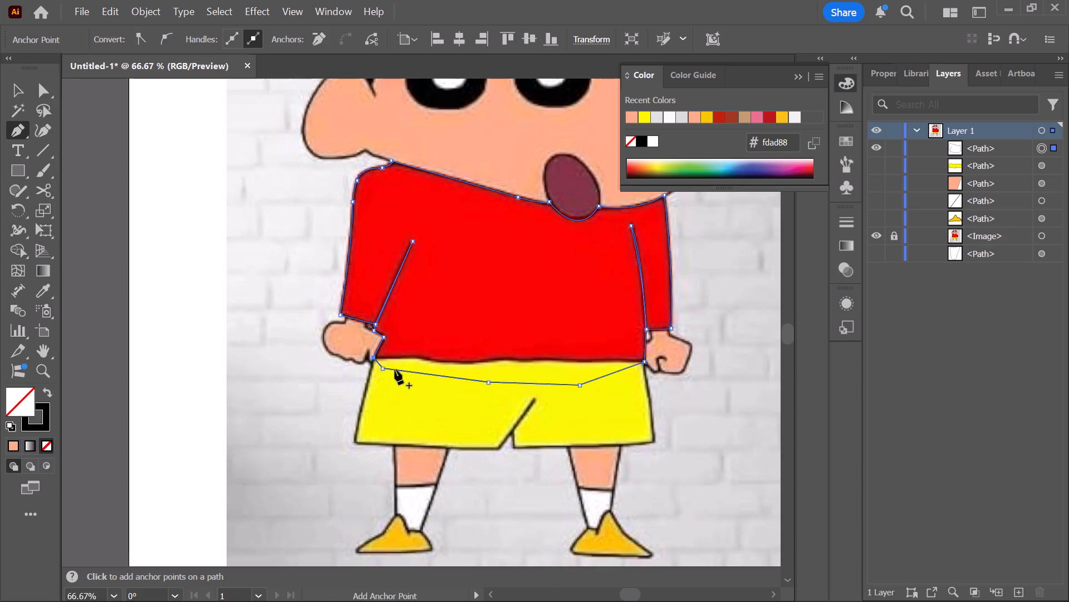
click(44, 289)
click(545, 298)
Give the shirt shape a 1 pt black stroke and deselect it.
scroll(517, 318, up, 3)
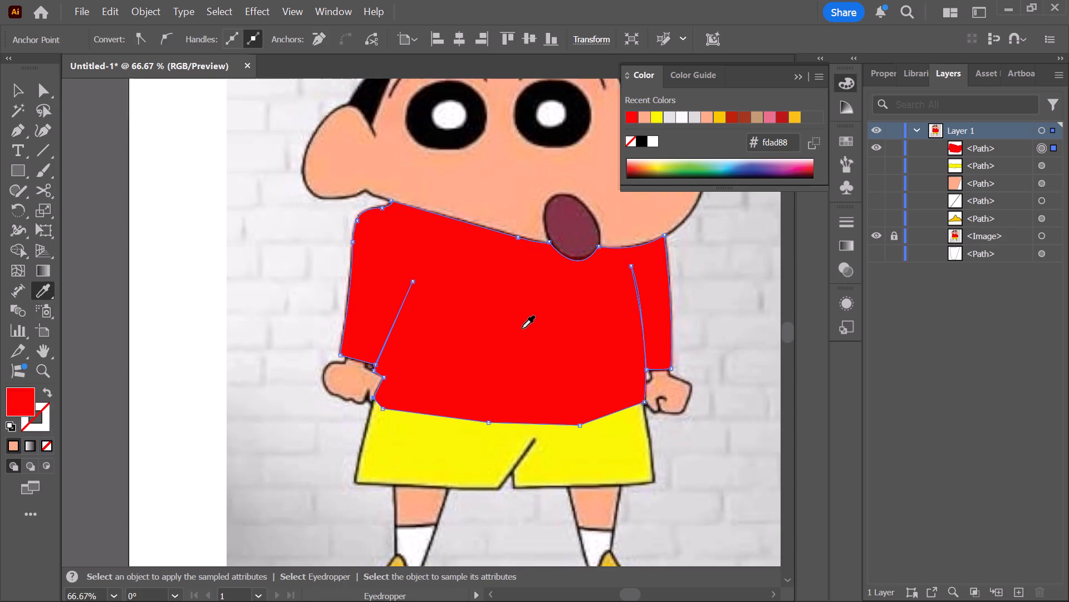
click(46, 415)
click(879, 72)
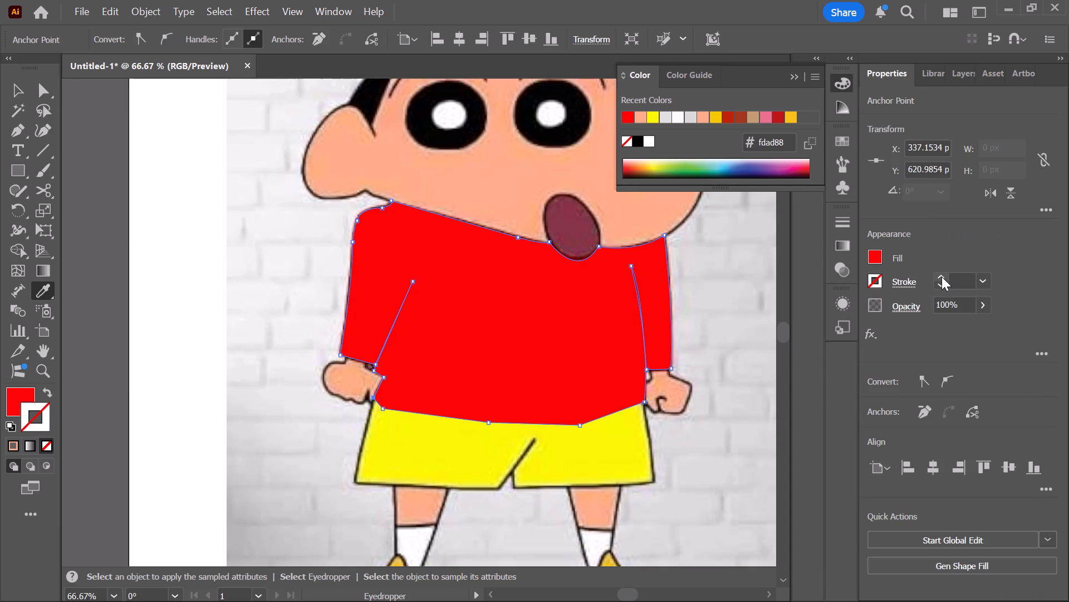
triple_click(941, 276)
click(941, 276)
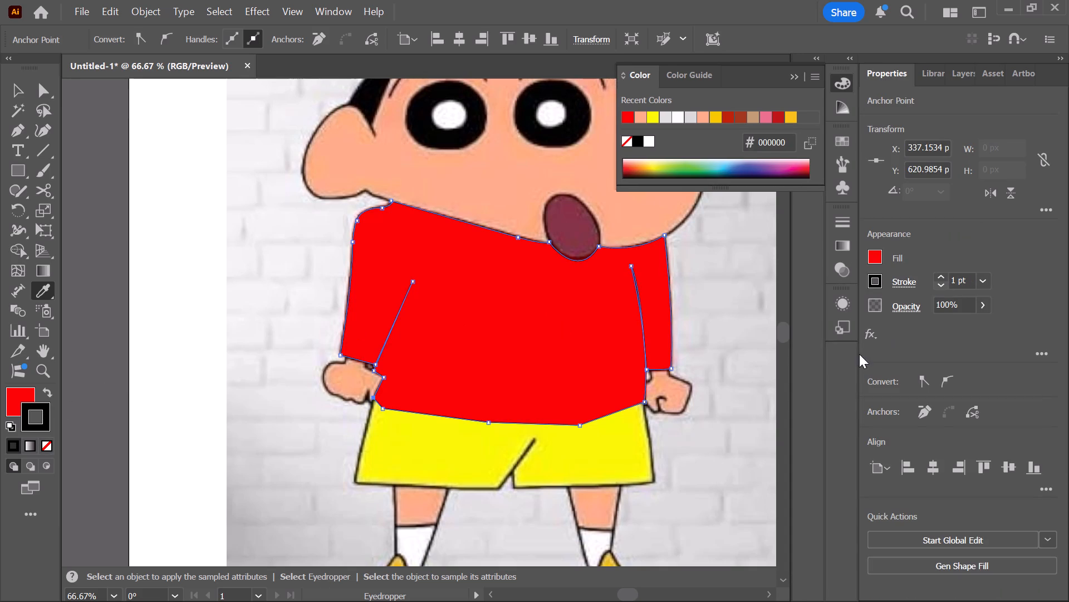
key(v)
click(727, 349)
scroll(727, 352, up, 1)
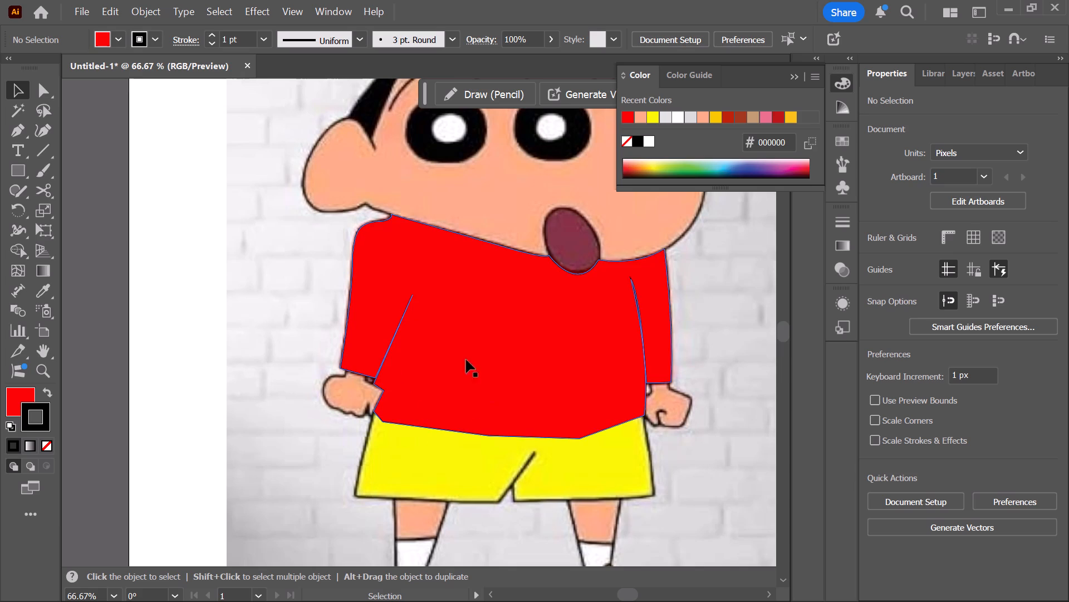
scroll(301, 360, down, 3)
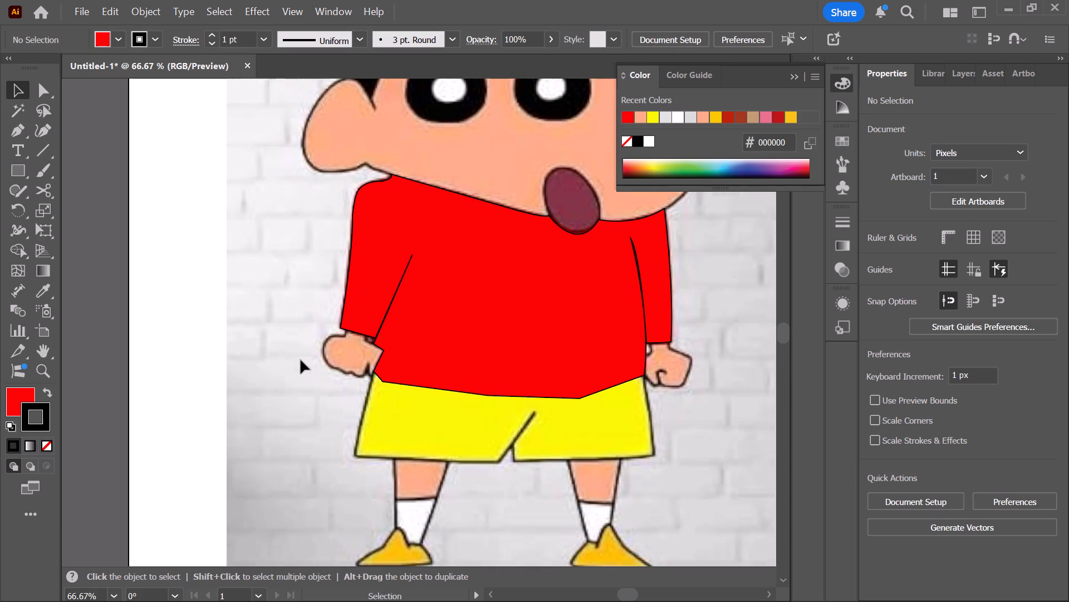
Start the left hand's outline inside the left sleeve cuff, tracing down the wrist and around the fist's outer curve to its underside.
scroll(301, 360, down, 3)
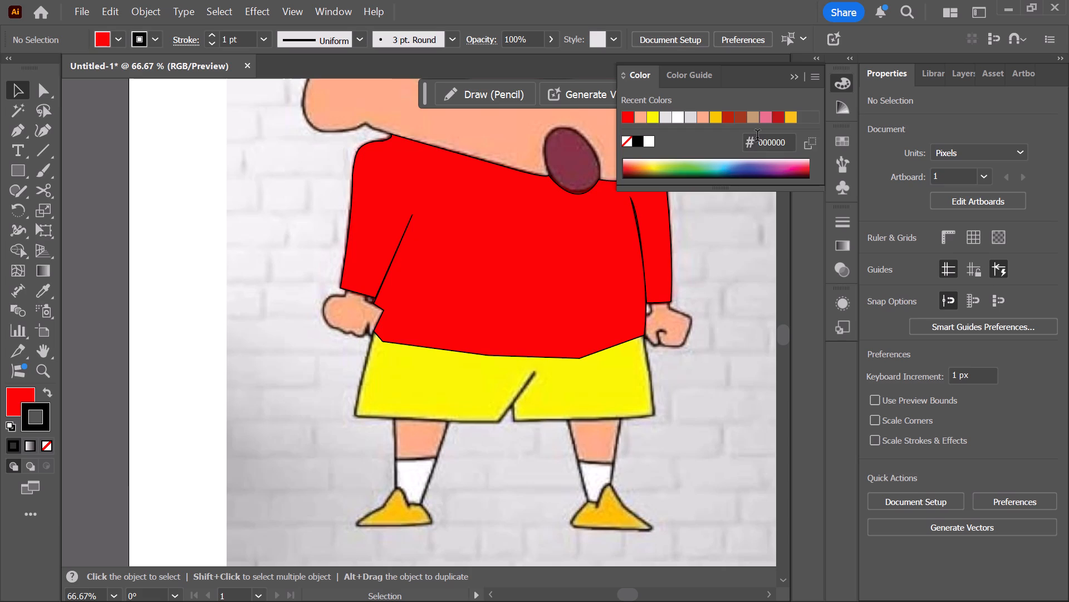
scroll(345, 342, up, 4)
alt+scroll(325, 352, up, 3)
scroll(411, 380, up, 2)
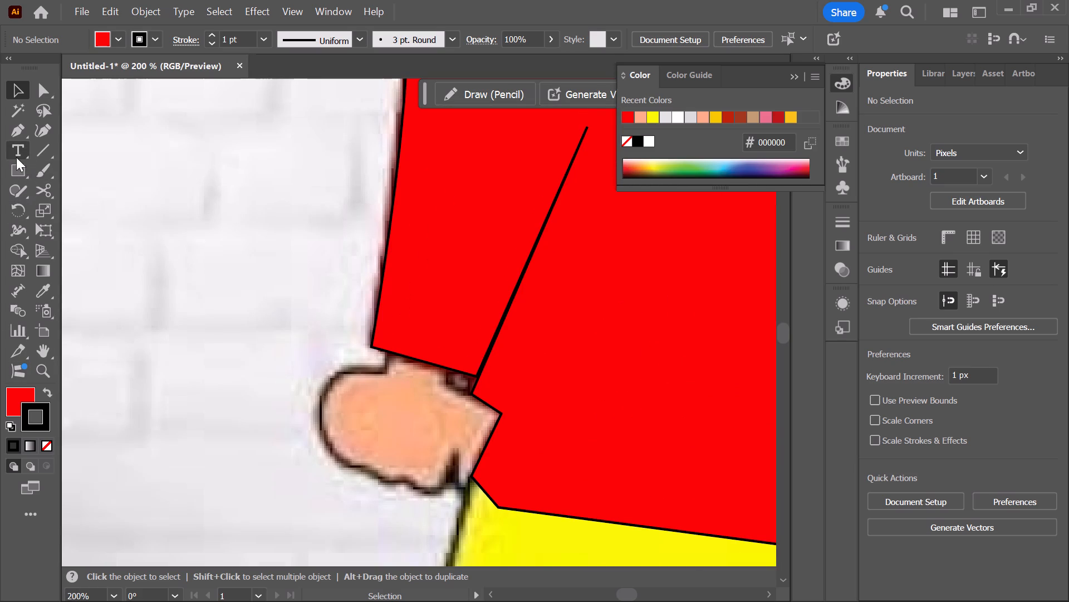
click(15, 136)
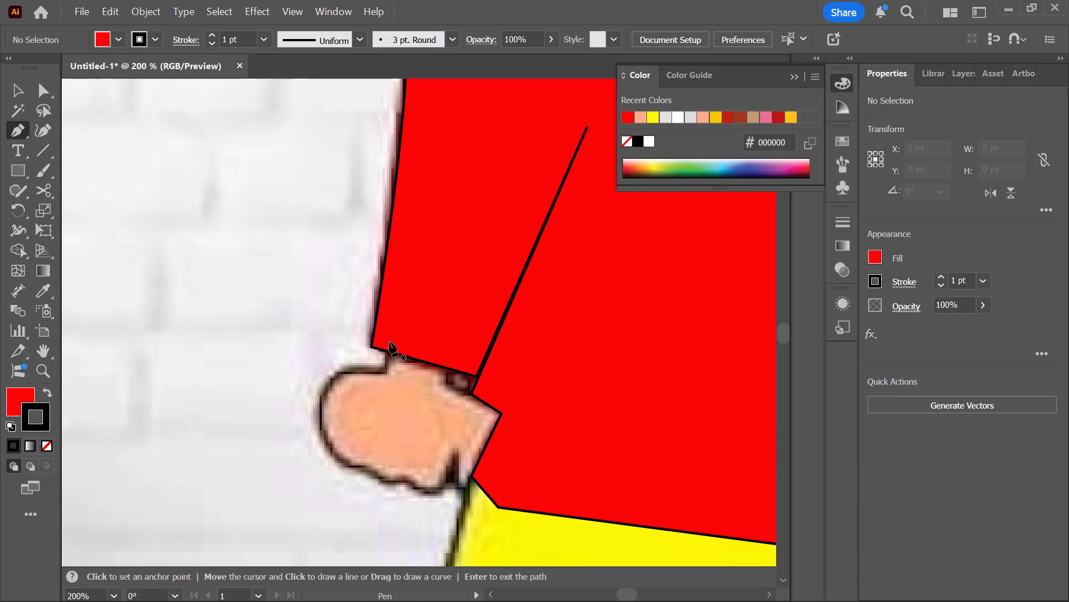
click(389, 334)
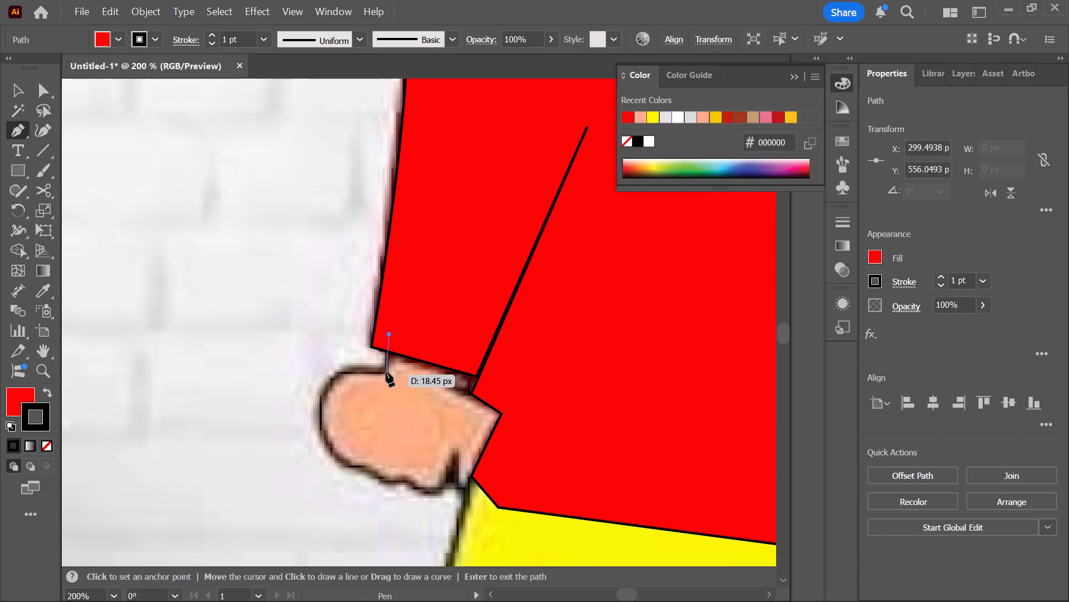
click(389, 372)
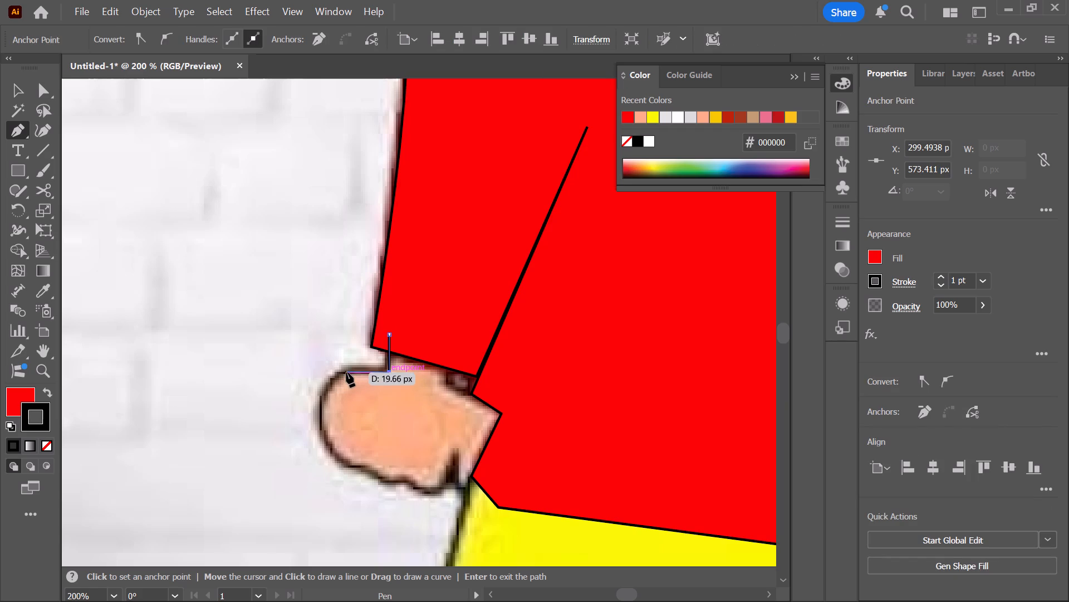
click(344, 372)
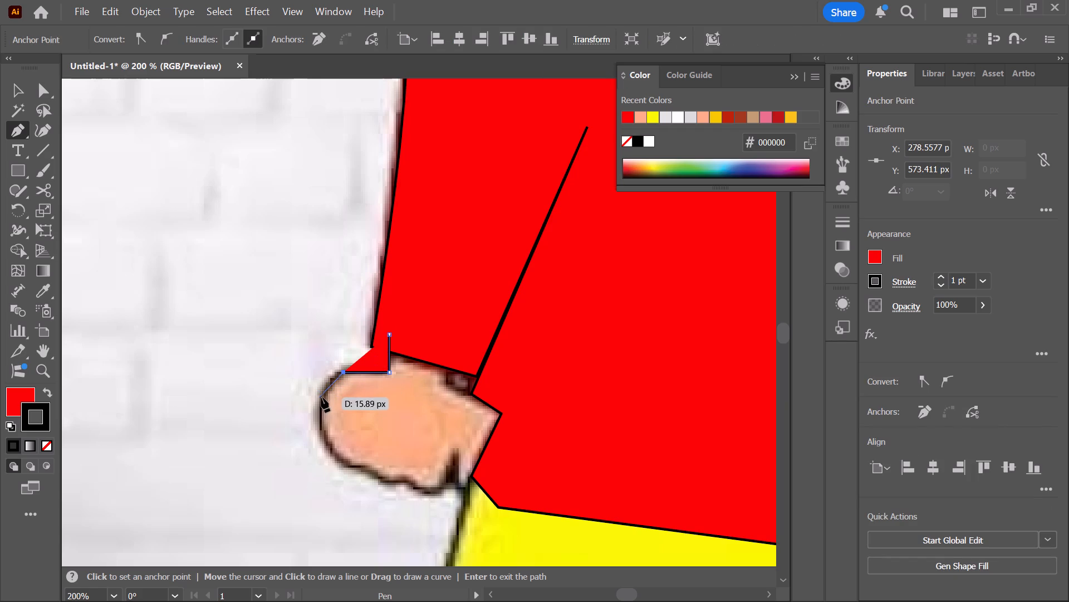
drag(322, 397, 319, 409)
click(324, 399)
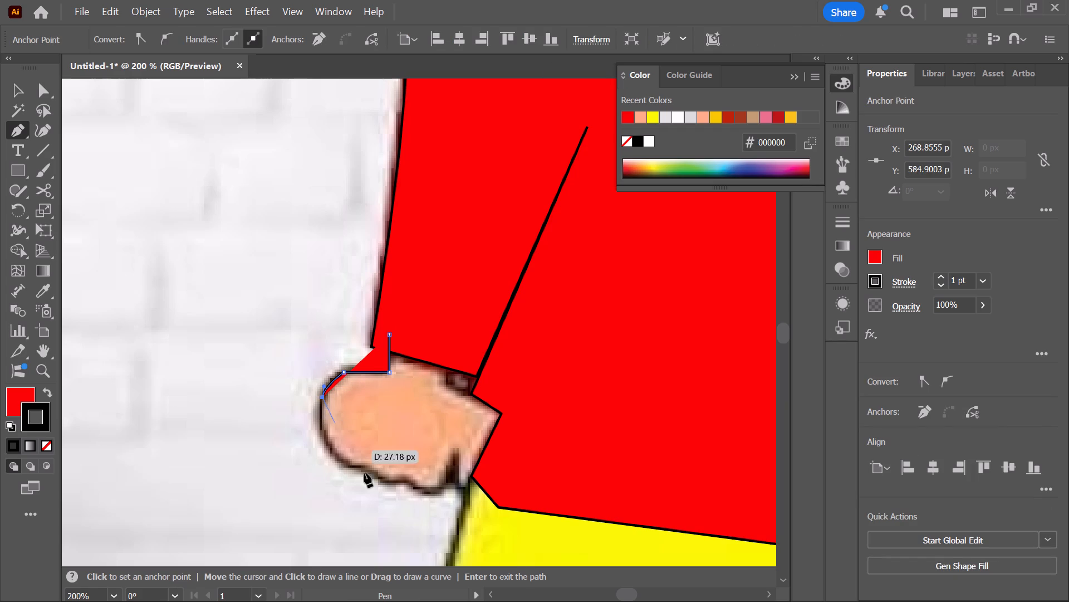
drag(351, 465, 391, 478)
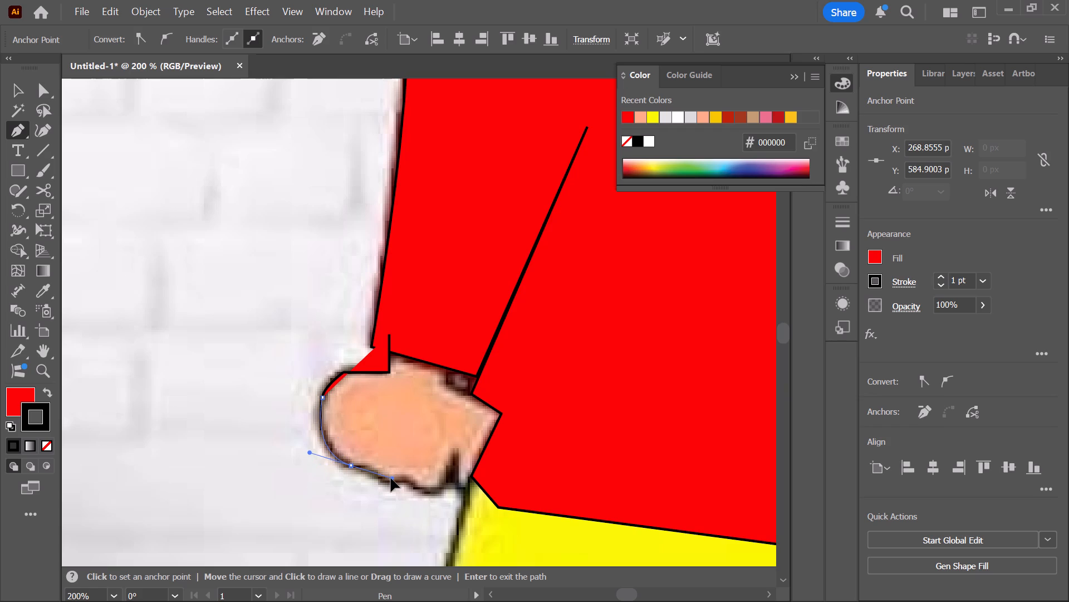
drag(391, 478, 389, 478)
click(350, 465)
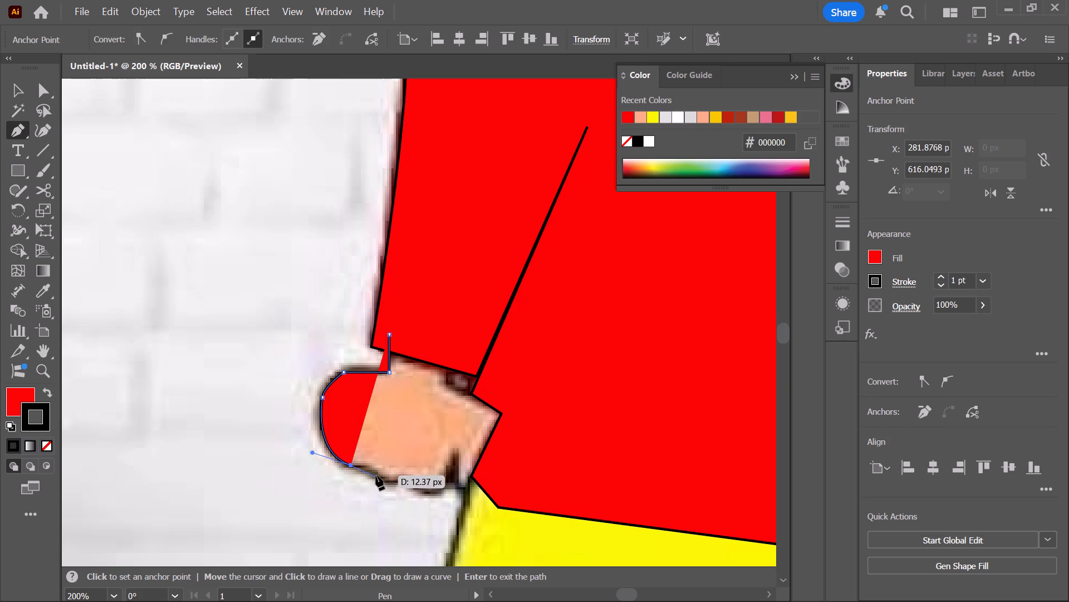
Continue the left hand's outline along the curved finger bumps on the fist's underside, up to the dark finger gap.
drag(374, 478, 384, 491)
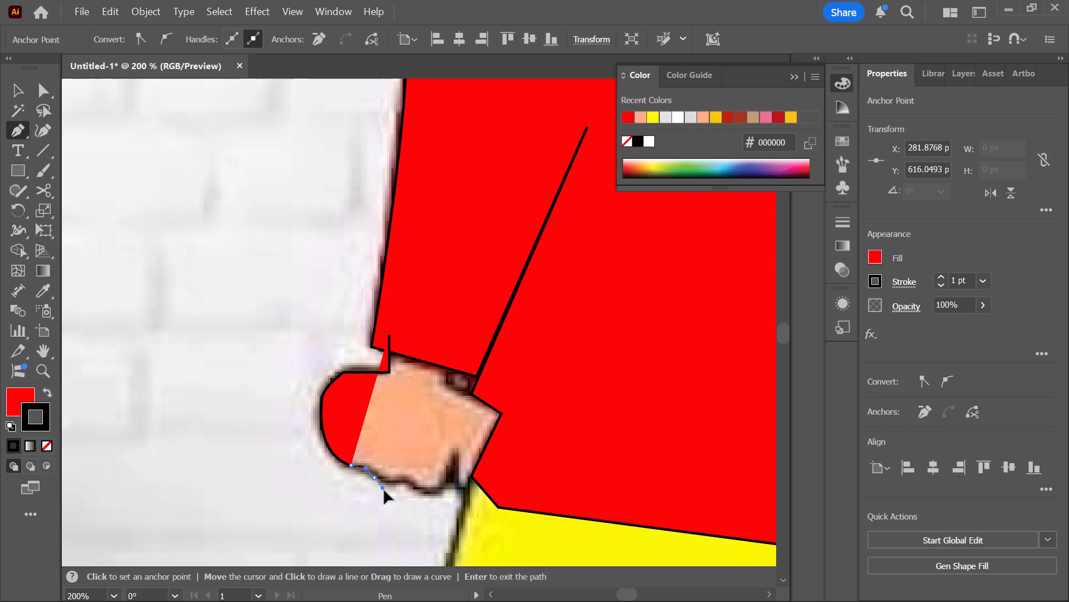
drag(384, 491, 380, 490)
click(374, 479)
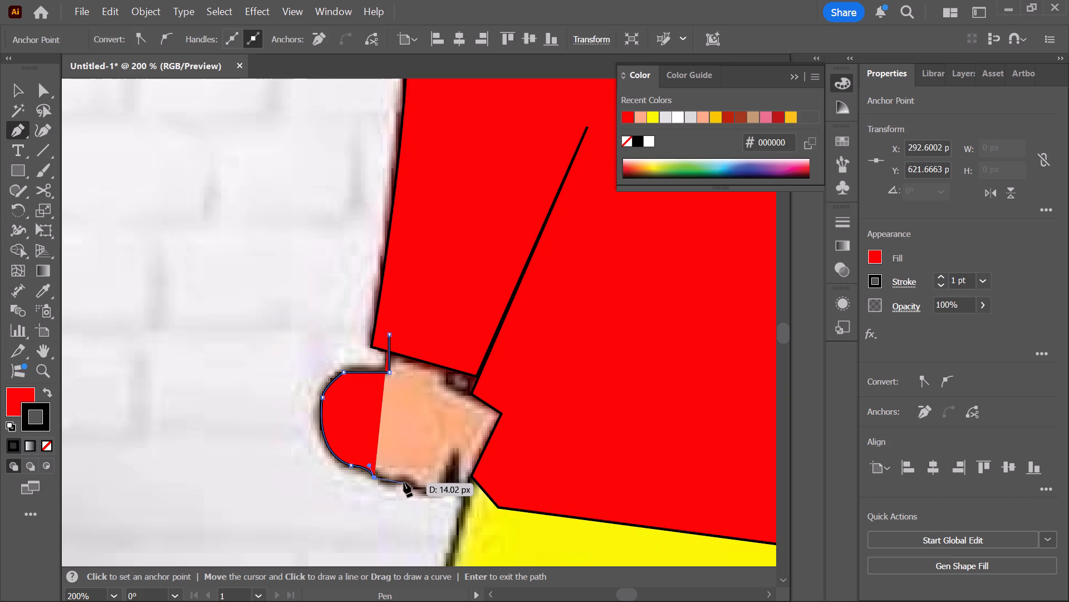
drag(400, 482, 411, 475)
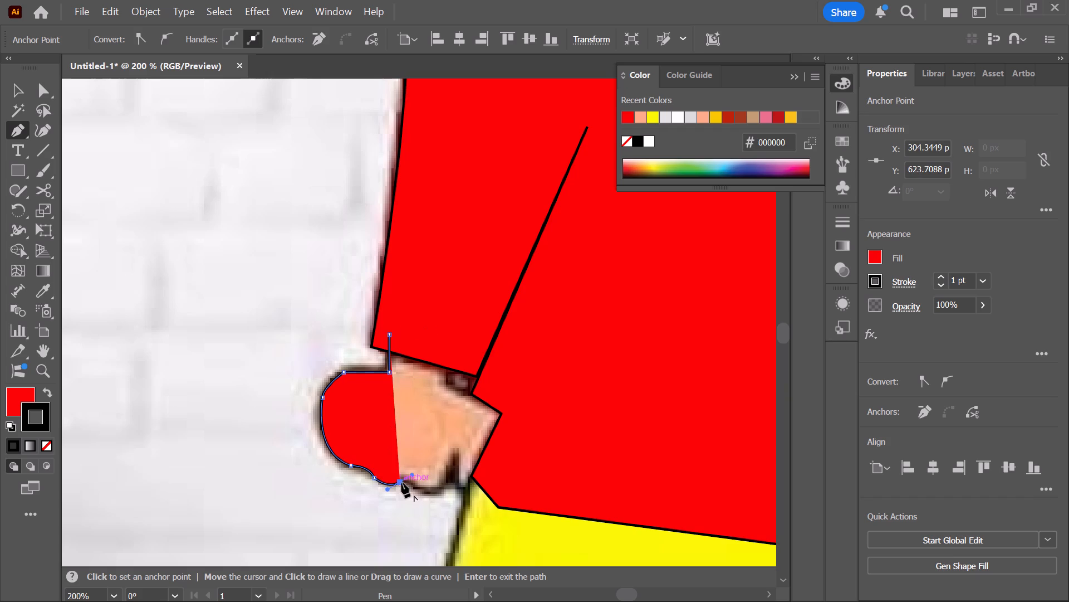
click(401, 483)
drag(416, 488, 424, 501)
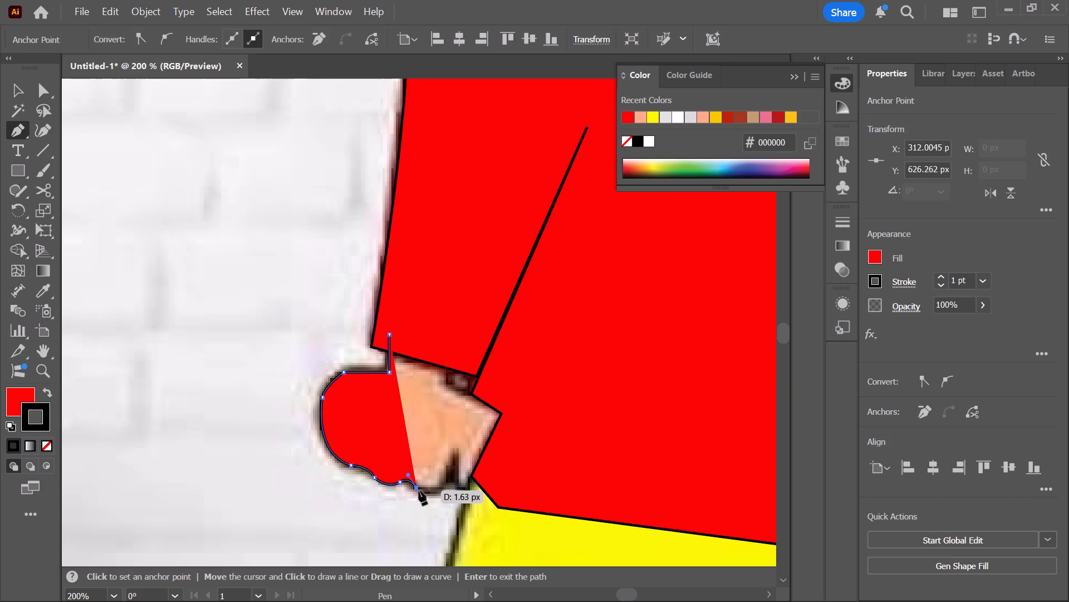
click(416, 490)
drag(444, 483, 455, 463)
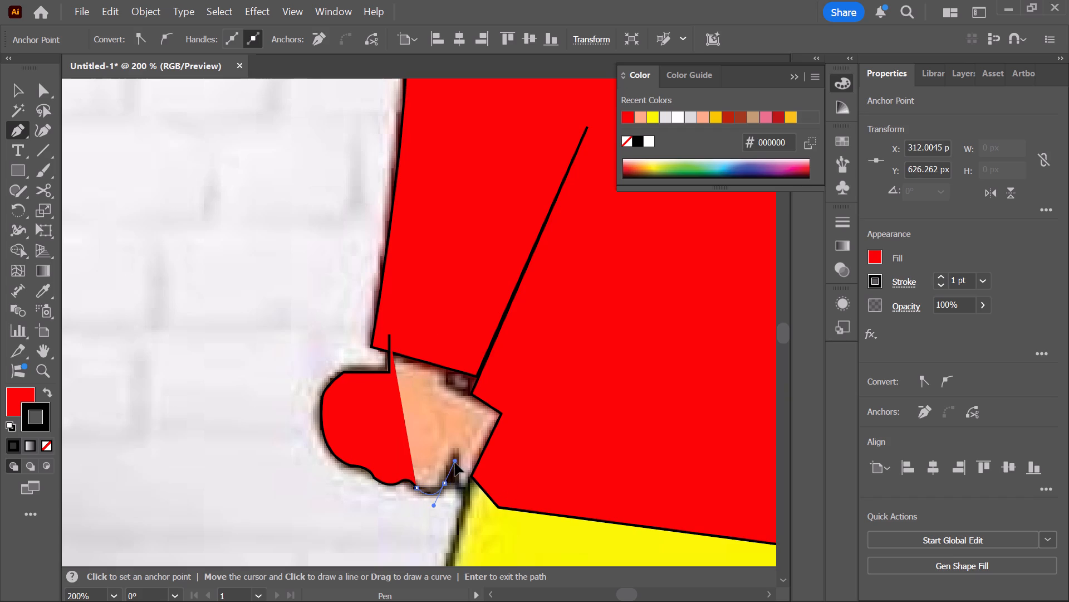
drag(455, 463, 454, 468)
click(444, 484)
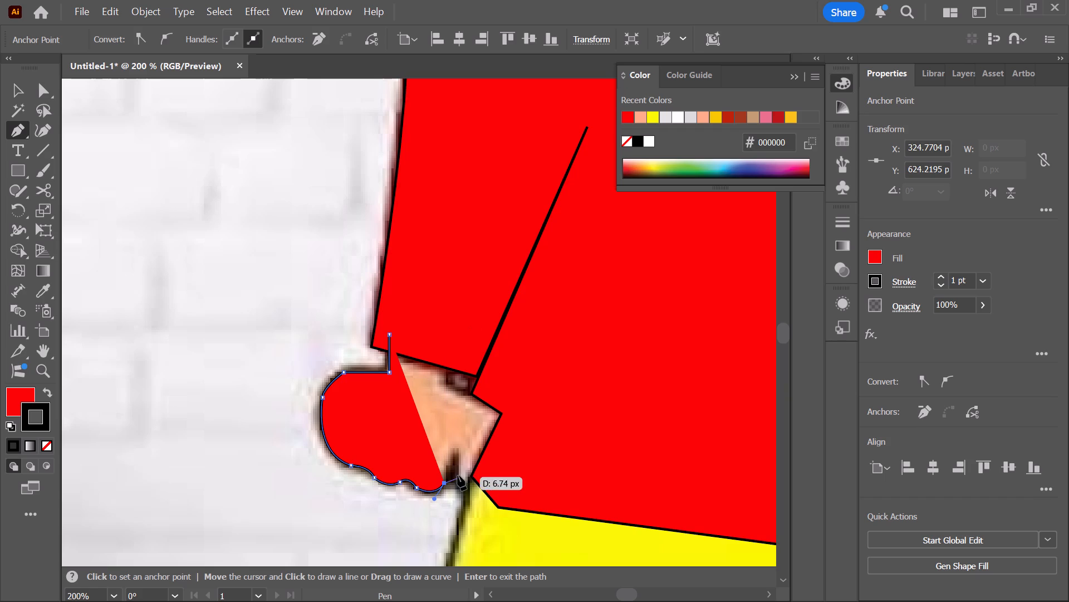
Trace the narrow dark finger gap of the left hand up over its rounded top and back down.
click(450, 462)
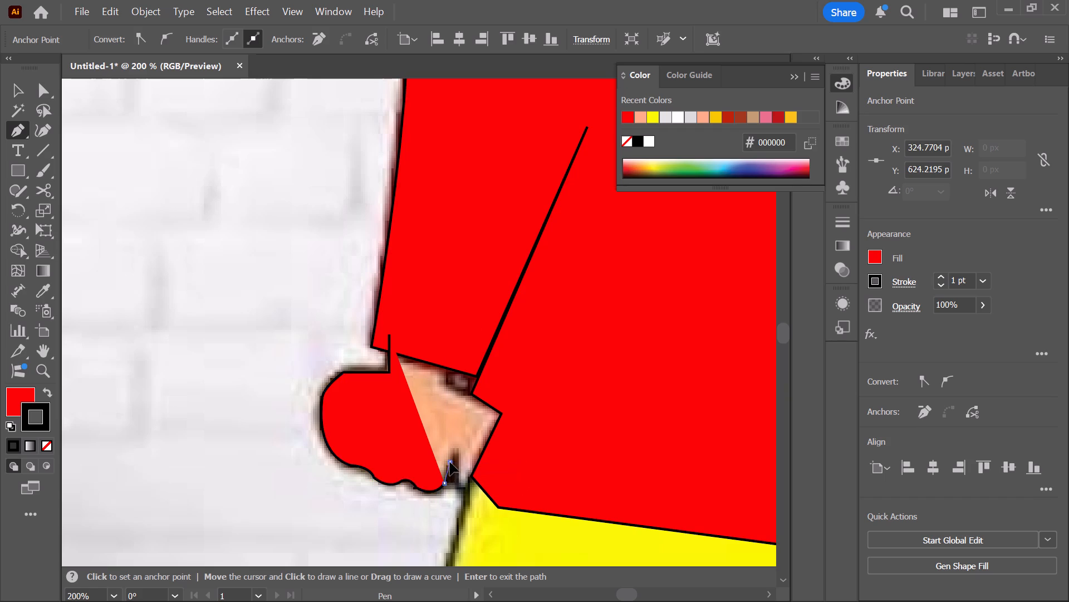
drag(459, 464, 462, 489)
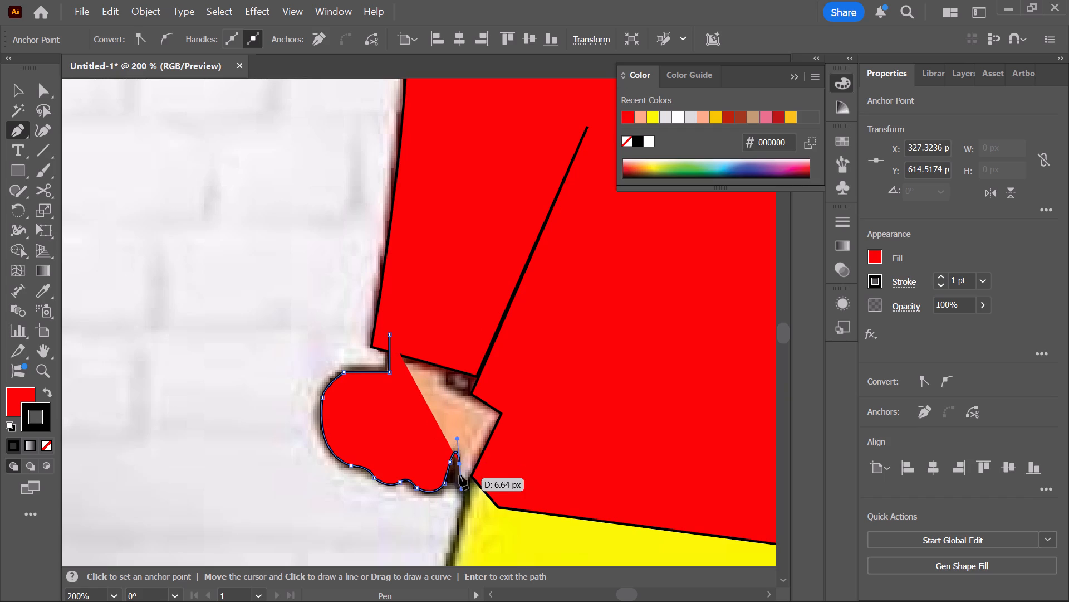
click(459, 465)
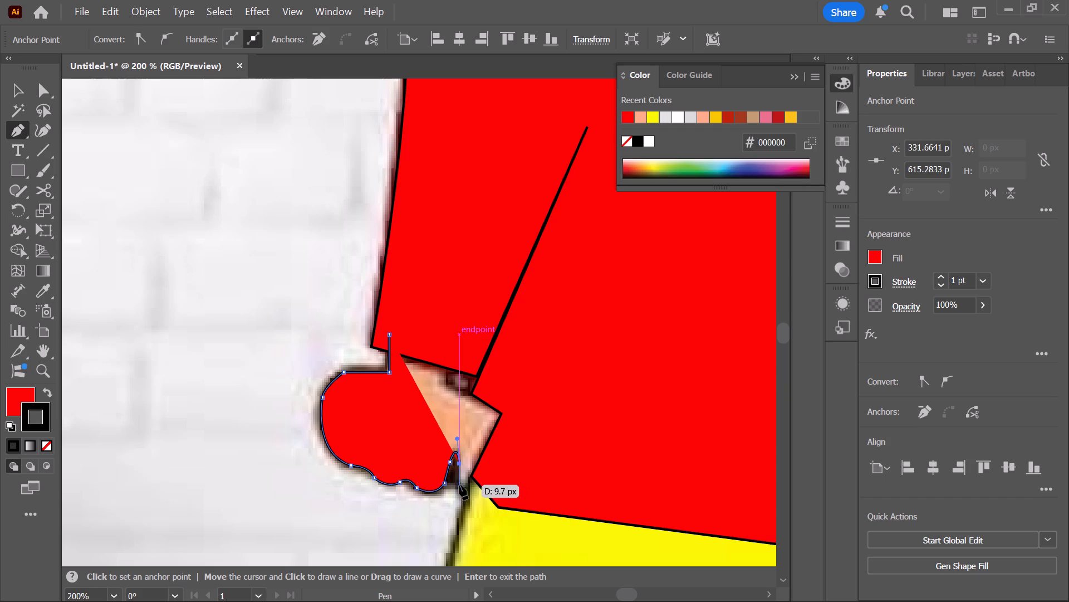
click(459, 481)
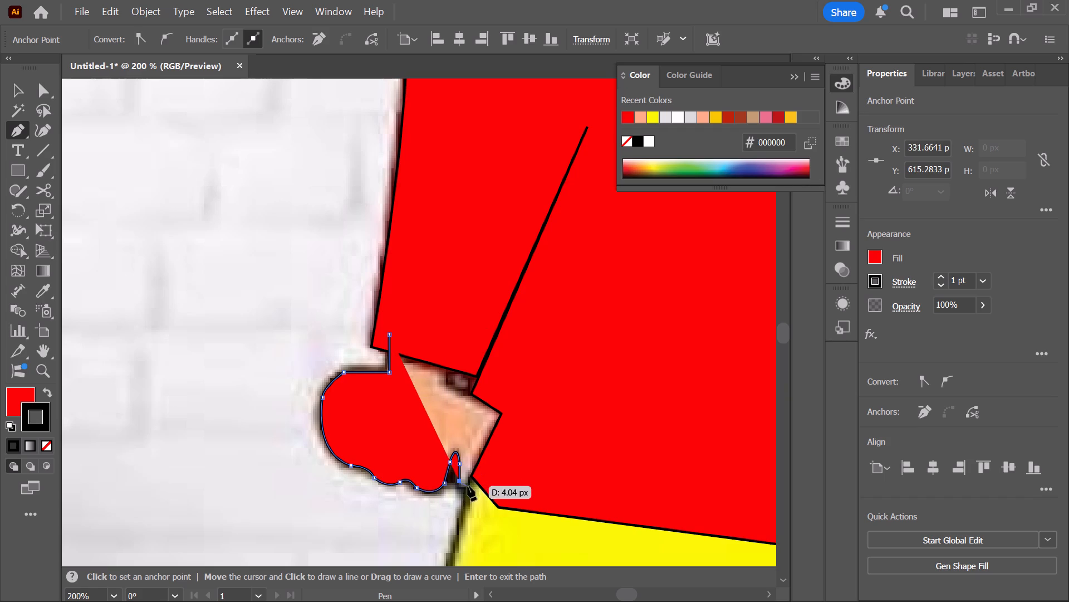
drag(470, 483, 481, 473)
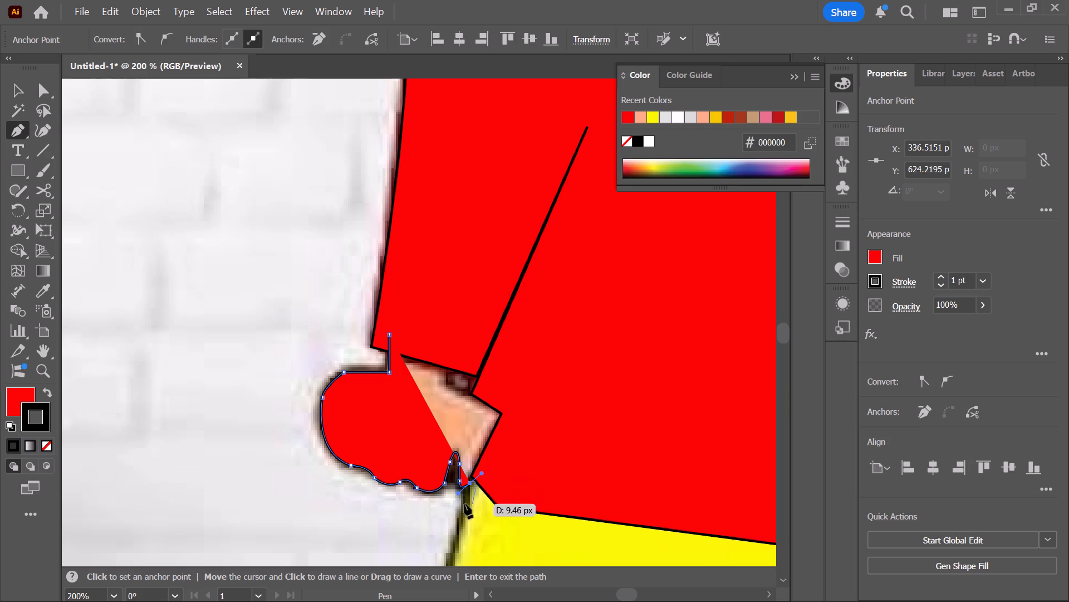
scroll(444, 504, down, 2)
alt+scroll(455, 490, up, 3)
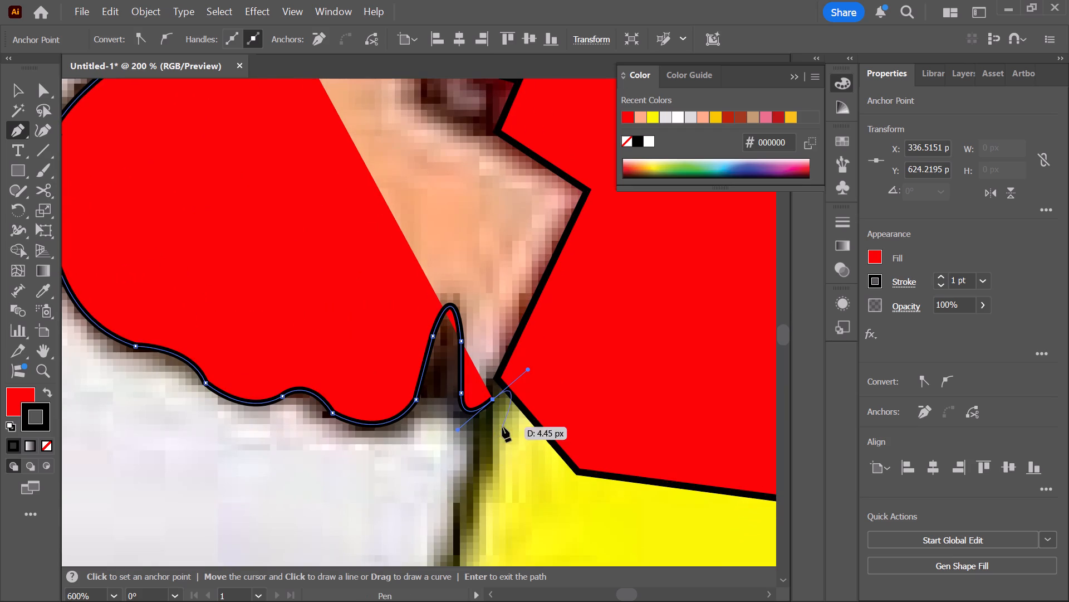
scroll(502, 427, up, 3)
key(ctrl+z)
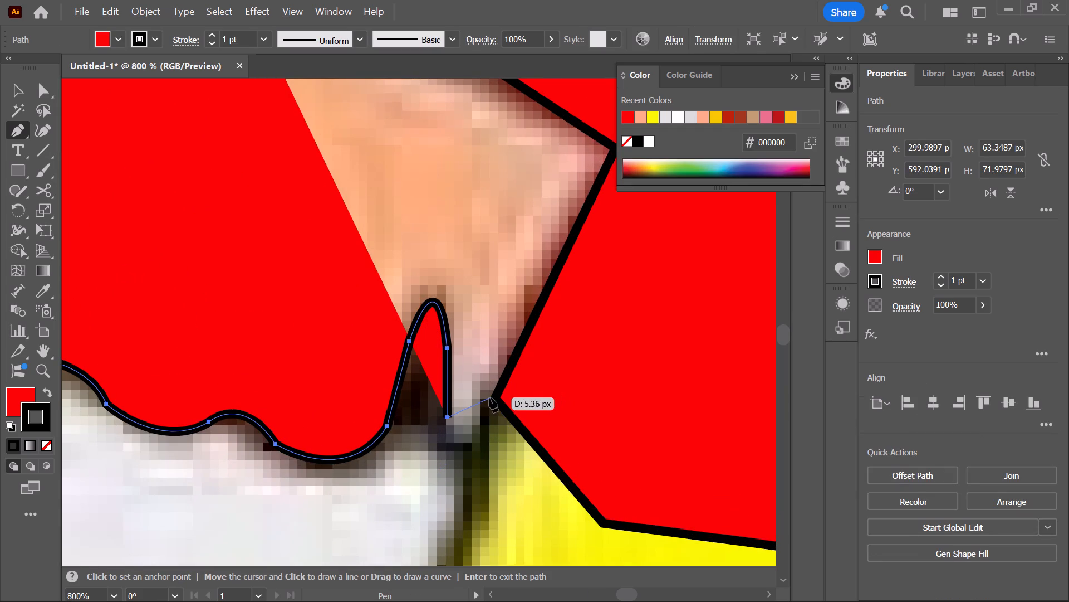
Curve the hand outline from the finger gap to the shirt's left waist corner, then straight up to the shirt's notch corner.
drag(499, 400, 540, 320)
scroll(555, 232, up, 3)
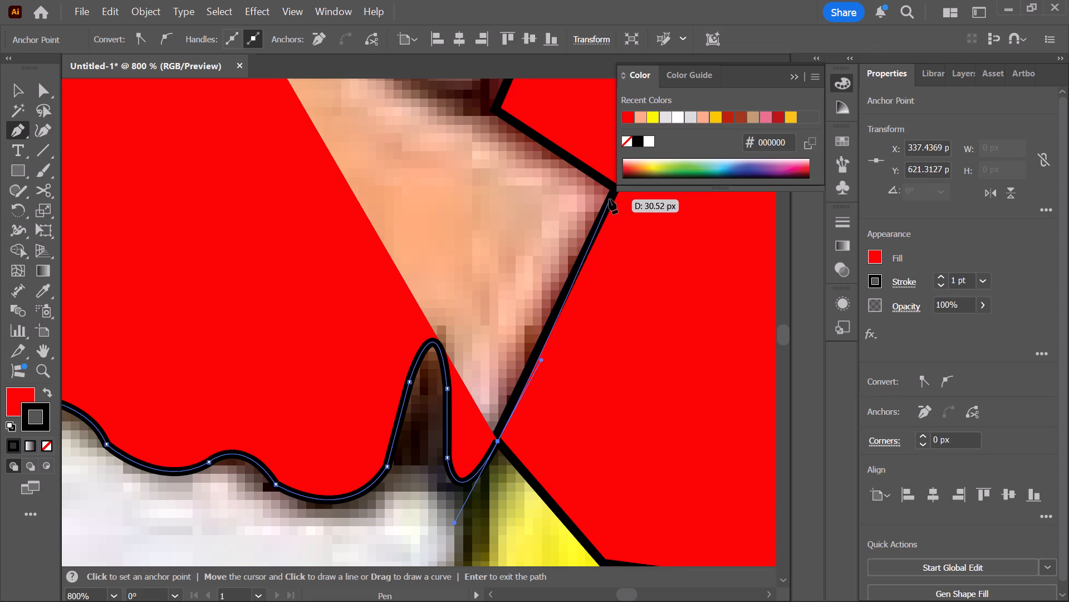
scroll(610, 199, up, 1)
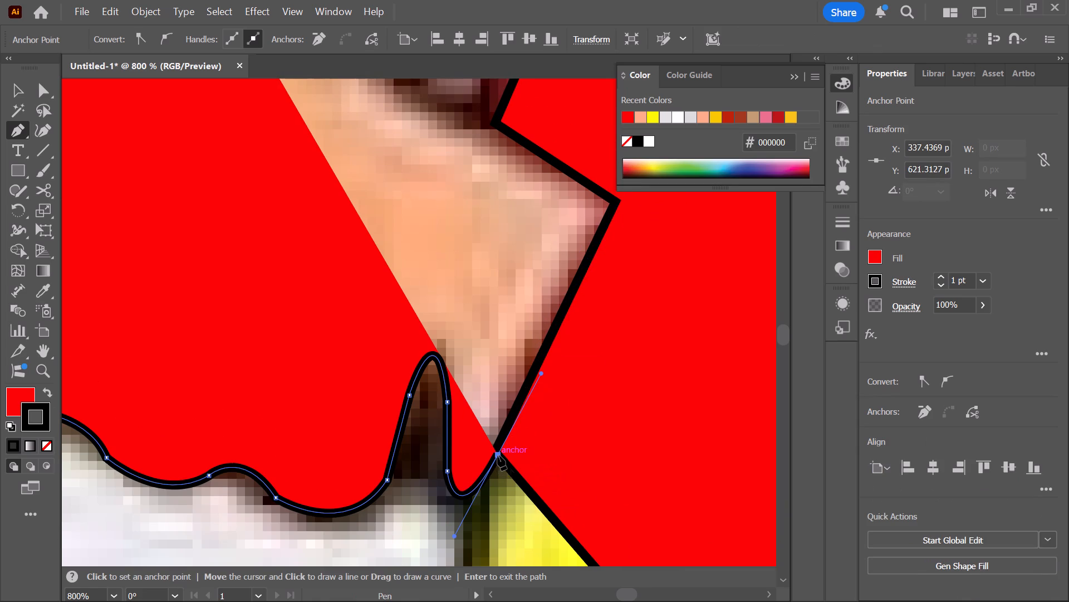
click(498, 455)
scroll(605, 255, up, 1)
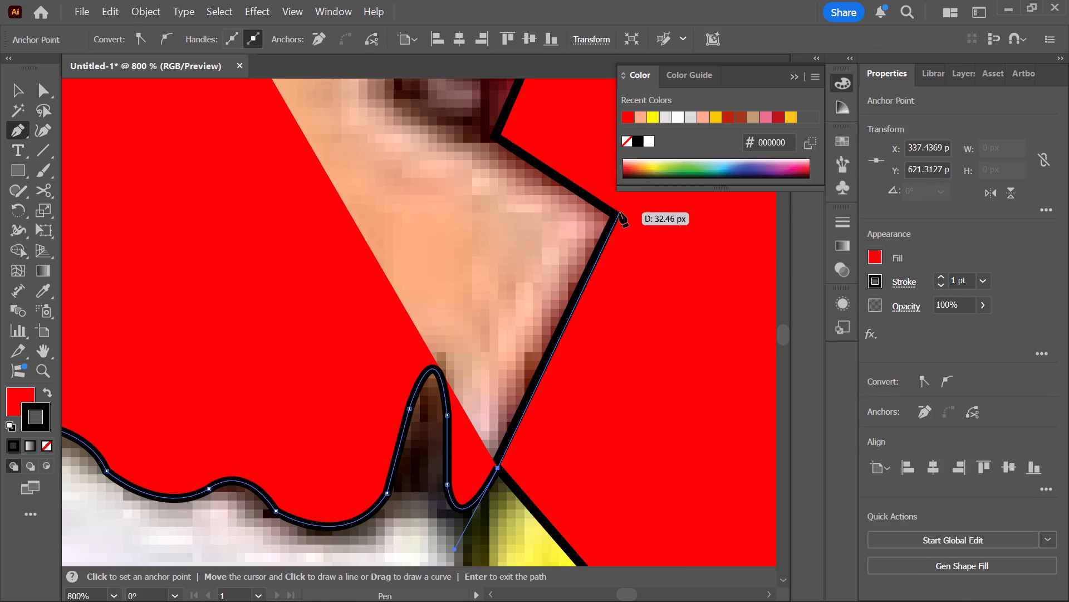
click(617, 217)
Set the hand path's fill to none and close the outline along the hand's upper edge and across the inside of the sleeve.
scroll(537, 237, up, 6)
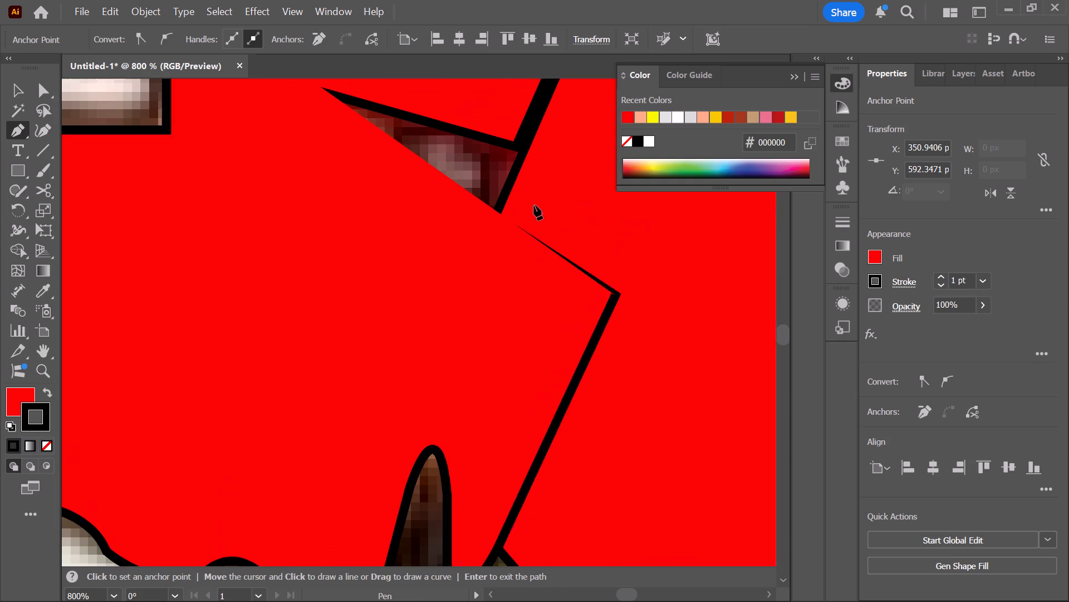
click(15, 405)
click(49, 443)
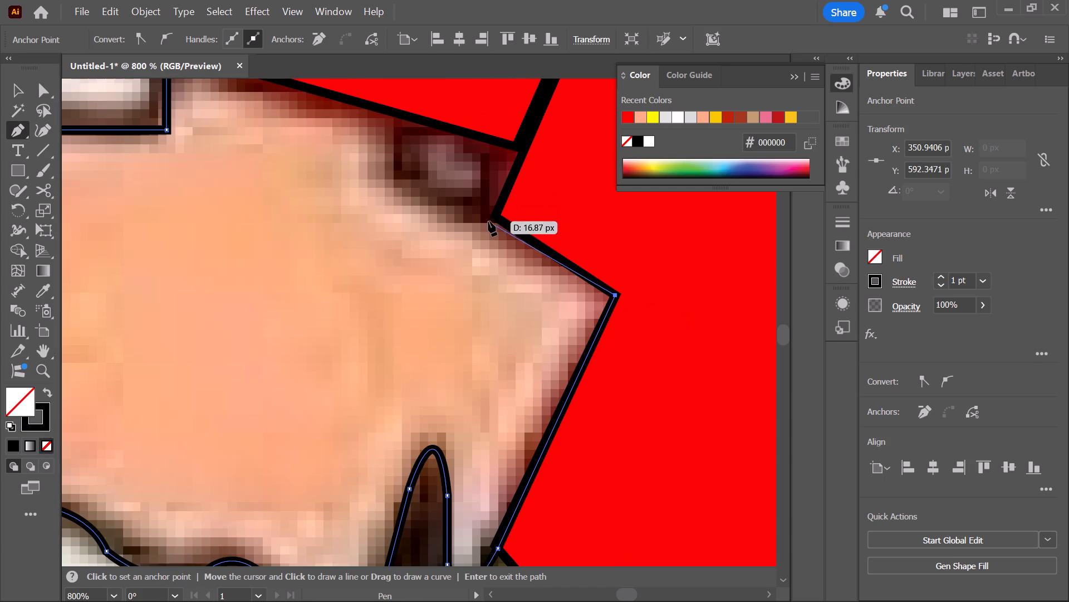
alt+scroll(506, 230, down, 4)
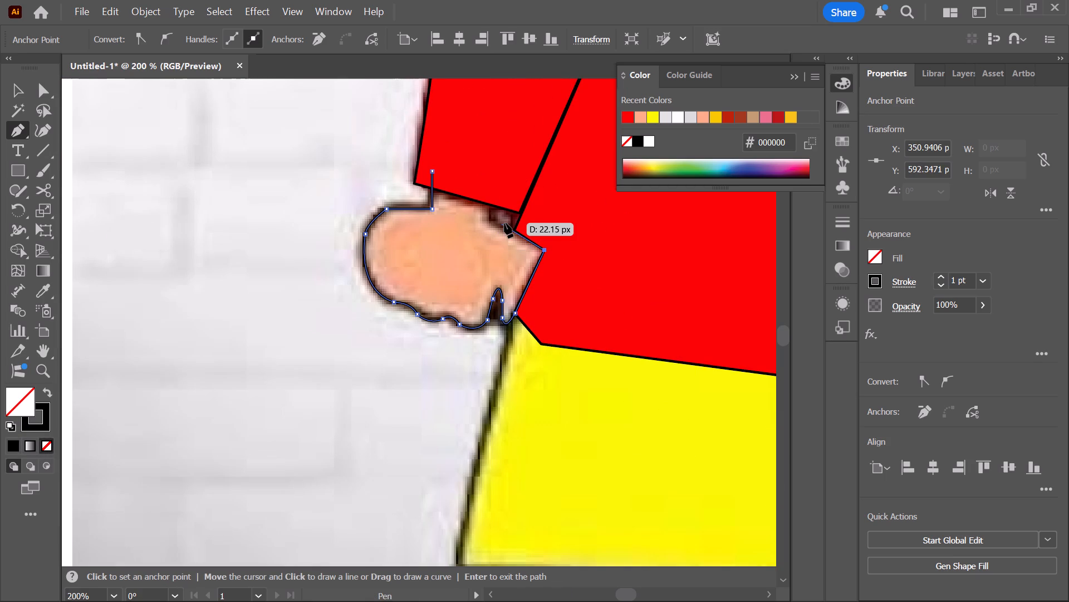
drag(491, 221, 483, 216)
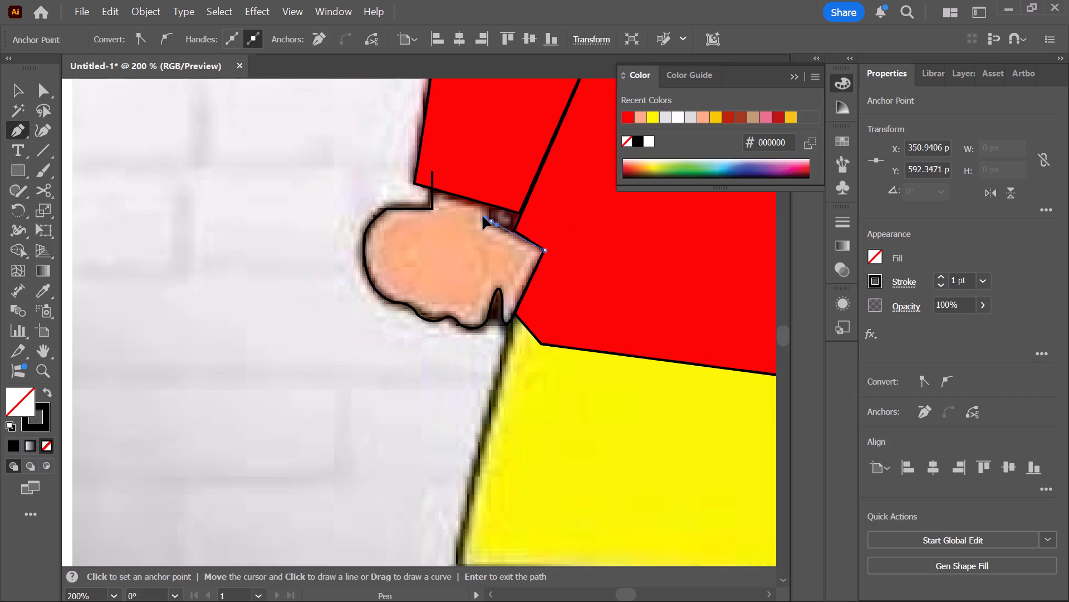
drag(483, 216, 479, 216)
drag(479, 216, 481, 214)
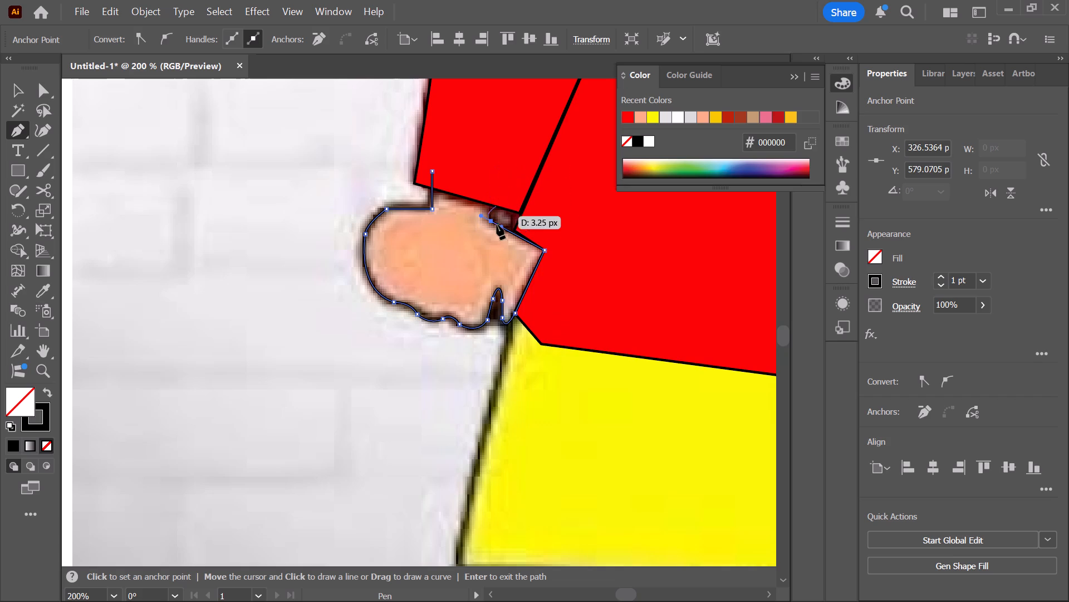
click(492, 221)
click(496, 181)
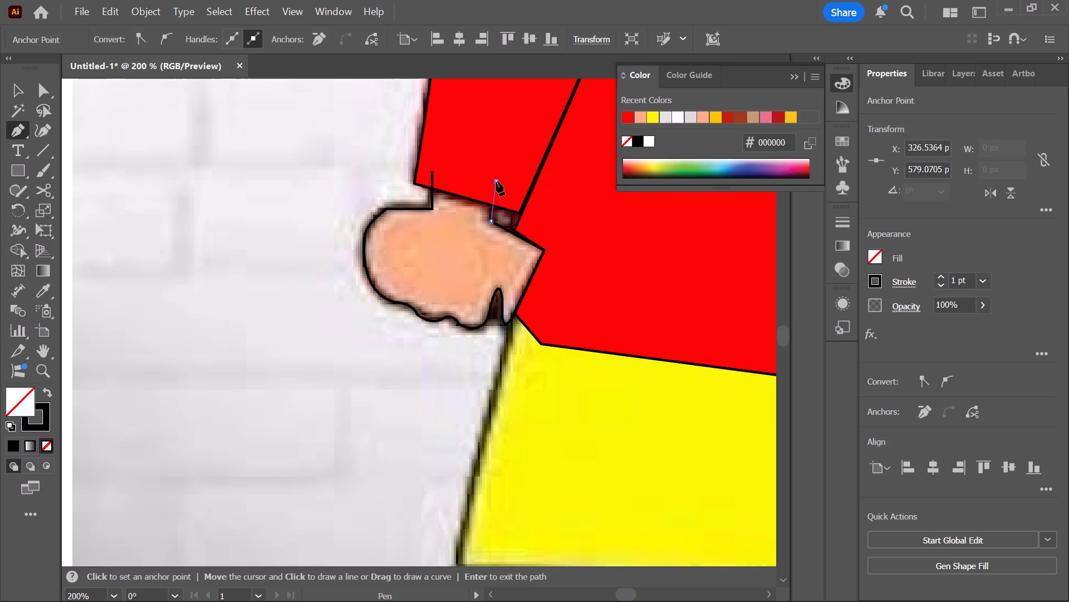
click(431, 169)
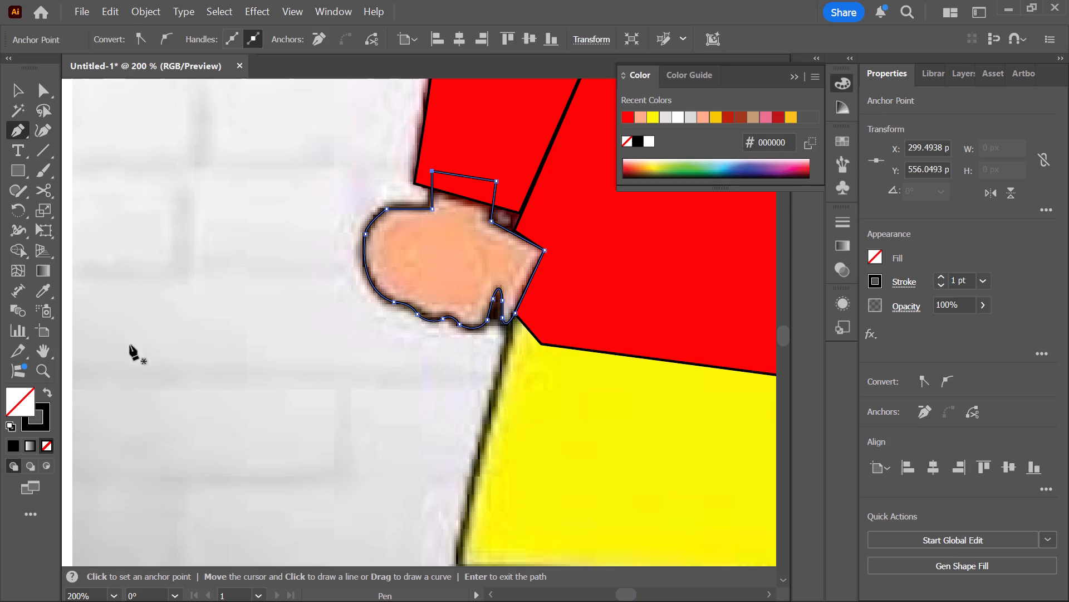
Fill the left hand shape with the skin tone #fdae83 sampled from the reference hand using the Eyedropper.
click(30, 395)
click(48, 292)
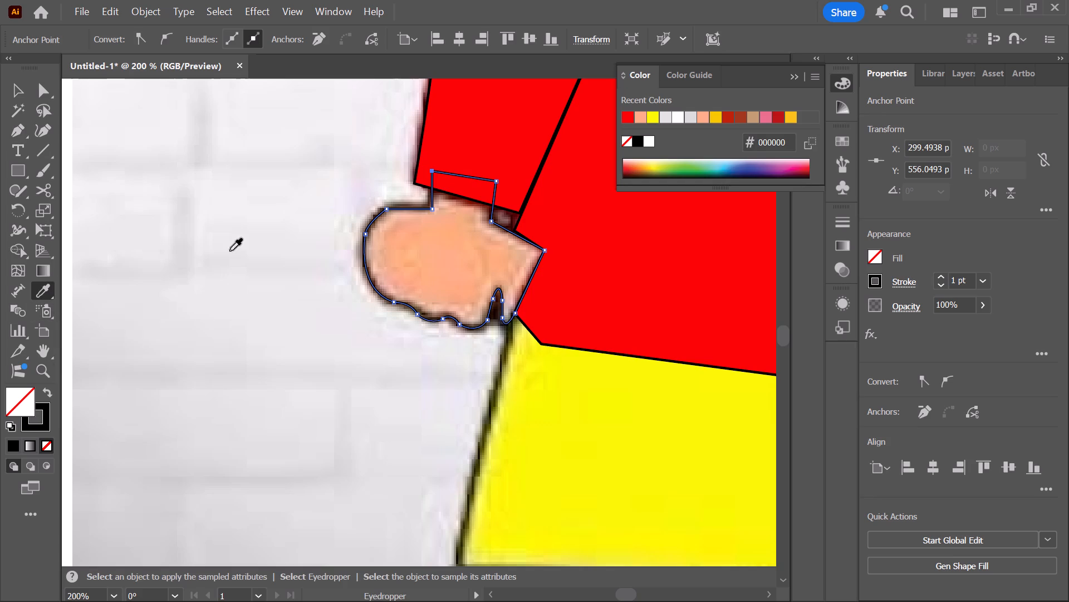
click(434, 255)
scroll(274, 298, up, 2)
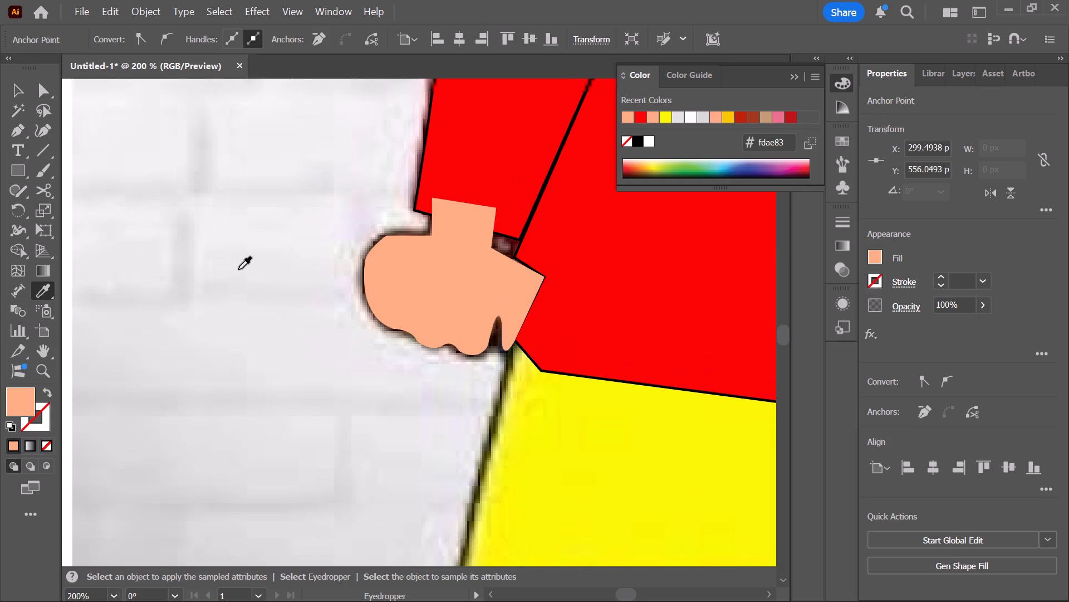
Give the left hand shape a black 1 pt stroke and deselect it.
key(v)
click(200, 246)
click(470, 276)
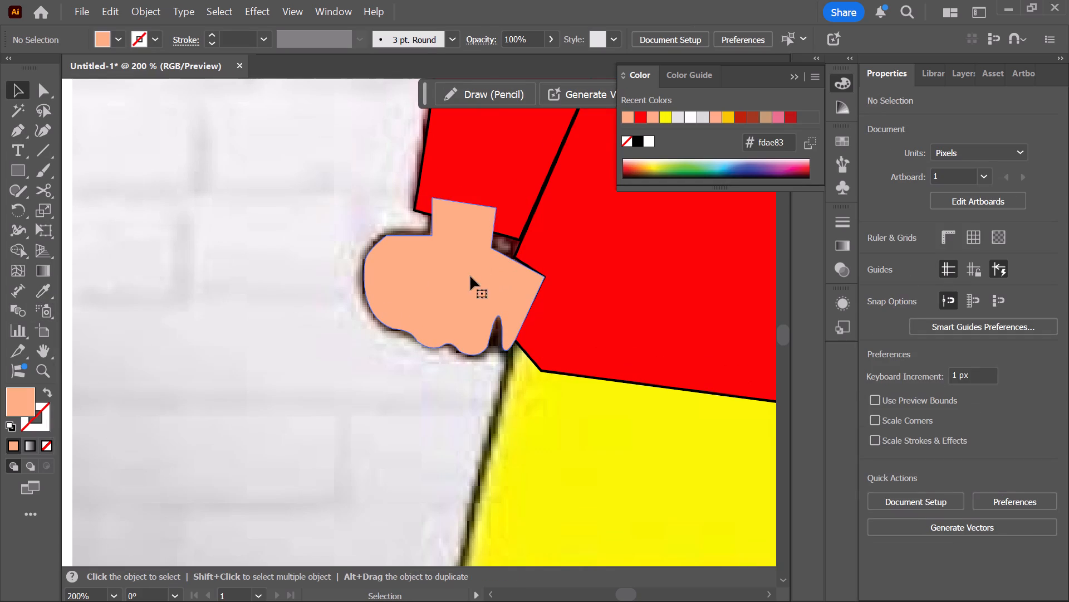
click(47, 420)
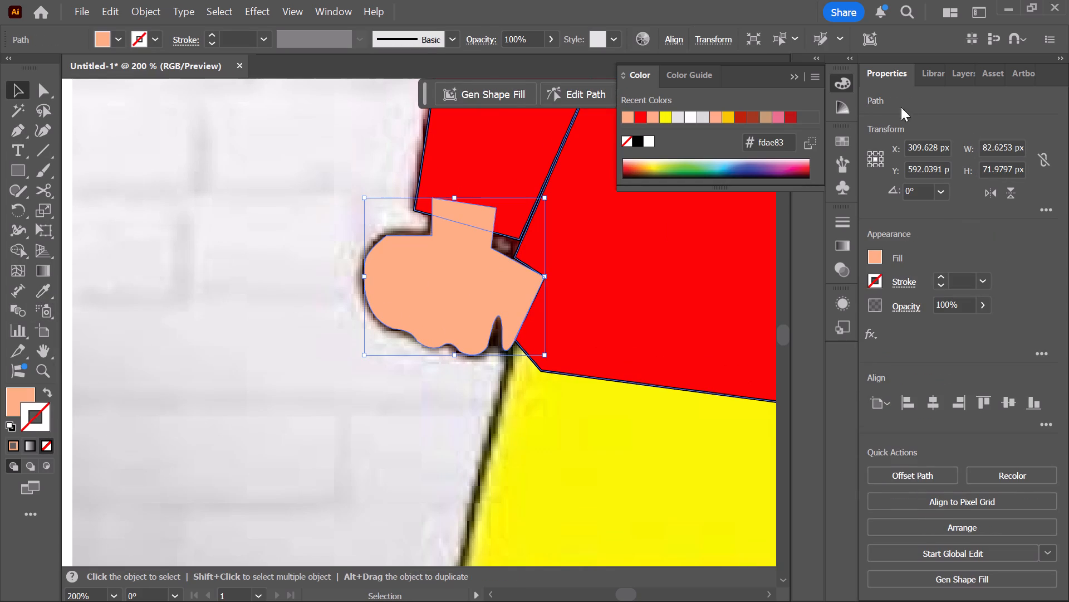
triple_click(940, 276)
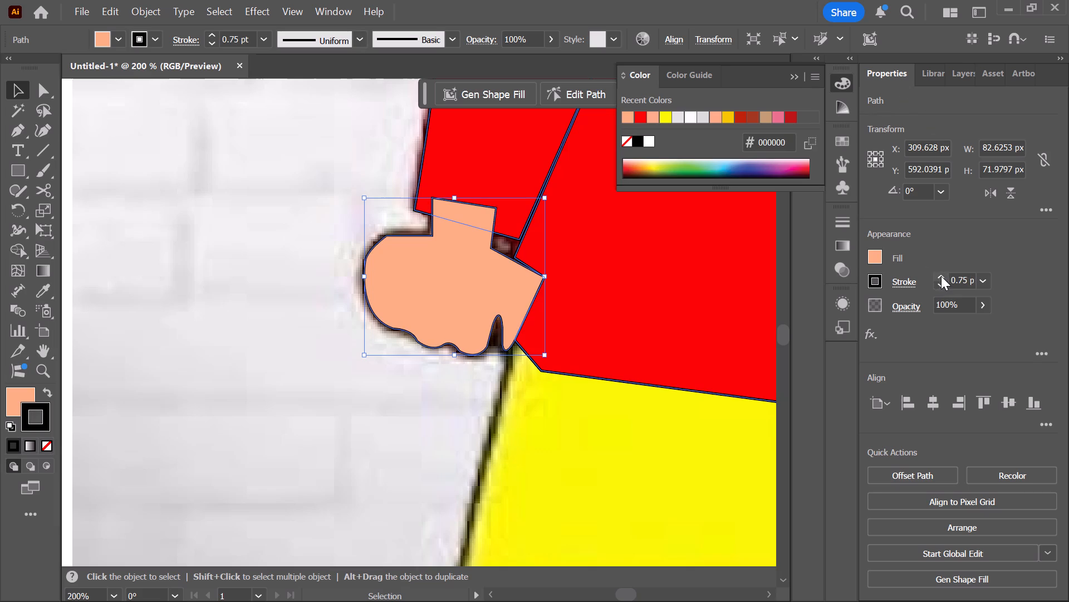
click(941, 276)
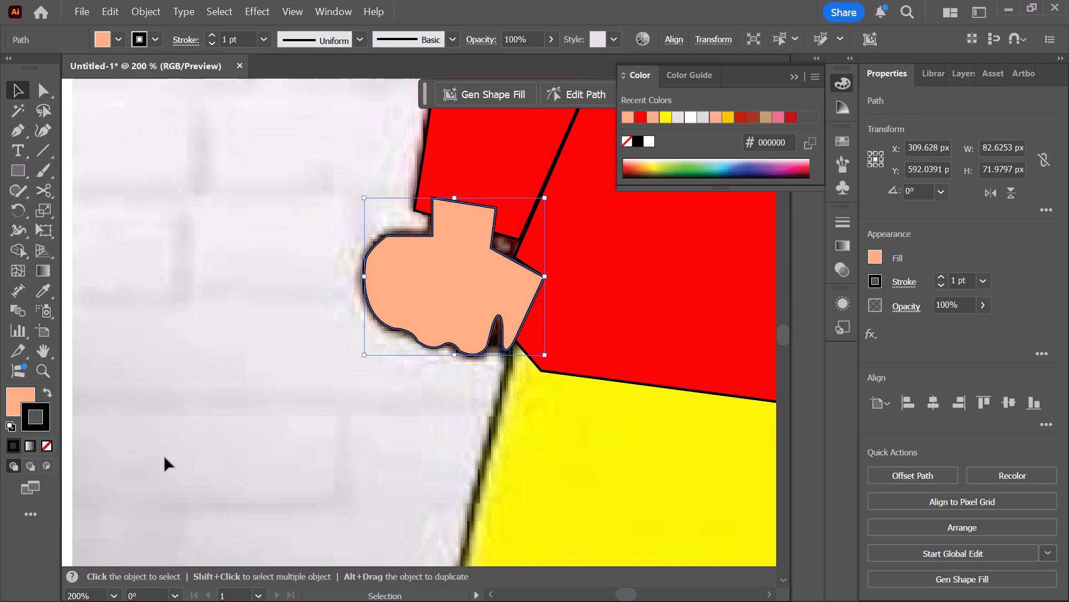
key(v)
click(227, 427)
scroll(396, 407, up, 2)
alt+scroll(393, 433, down, 4)
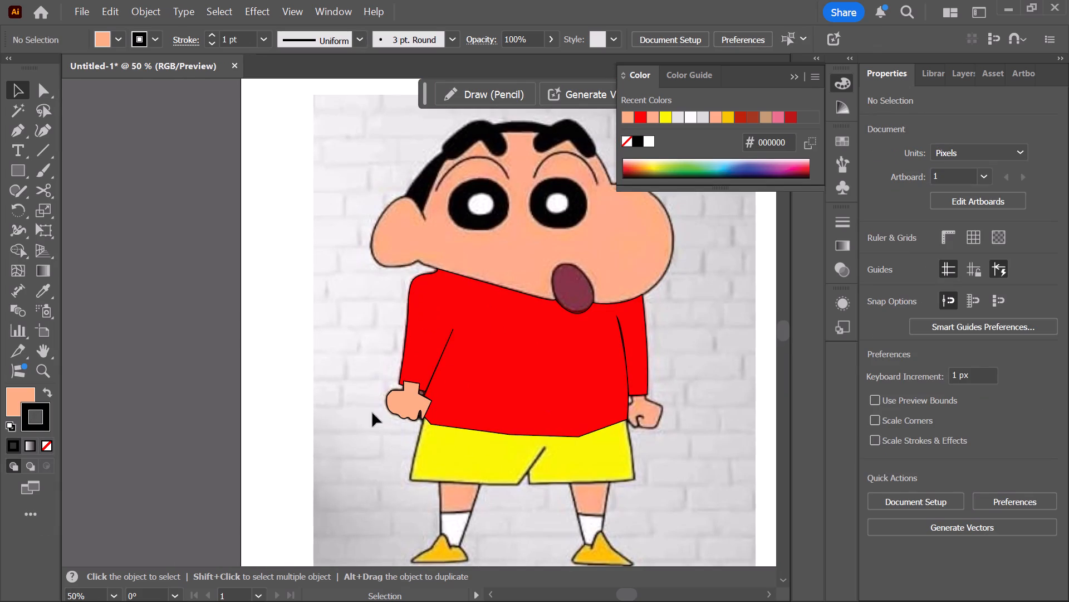
click(398, 402)
click(726, 377)
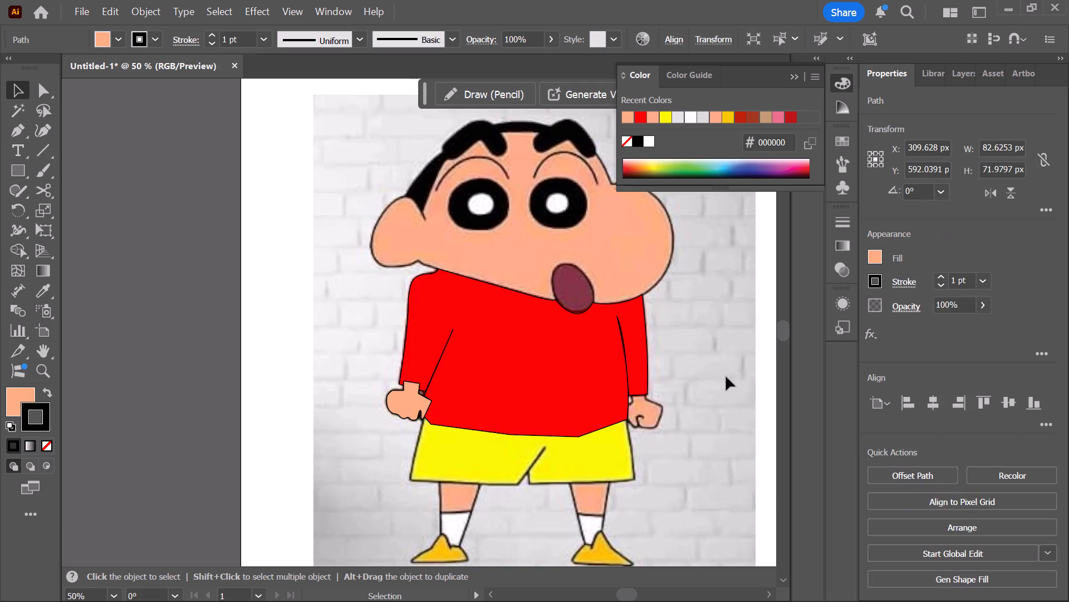
Make all hidden paths in Layer 1 visible again, including the yellow shorts, leg and shoe.
scroll(768, 445, down, 3)
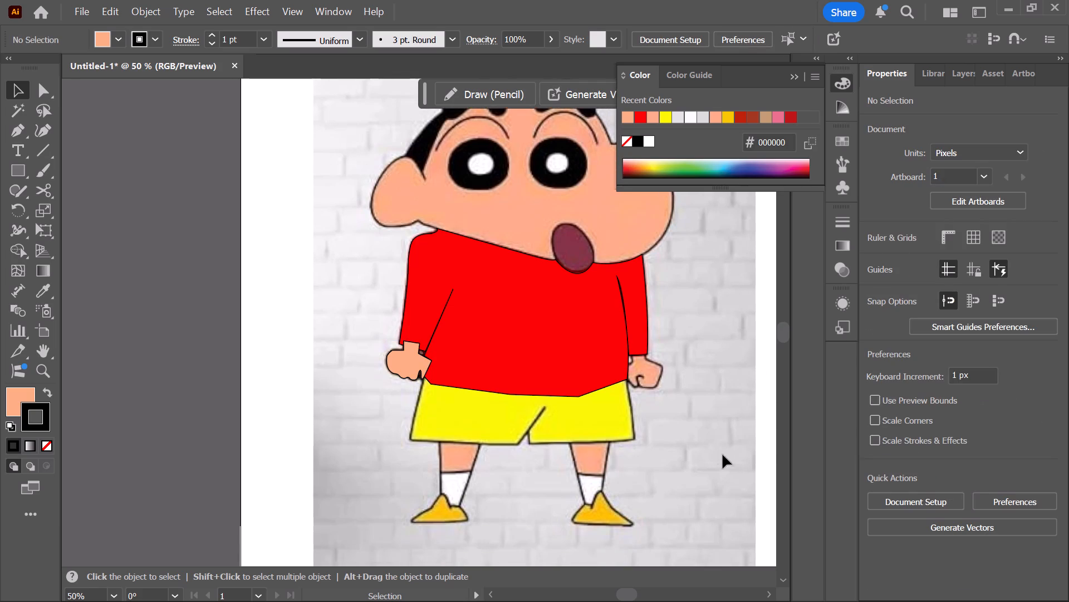
scroll(541, 387, down, 3)
scroll(706, 327, down, 2)
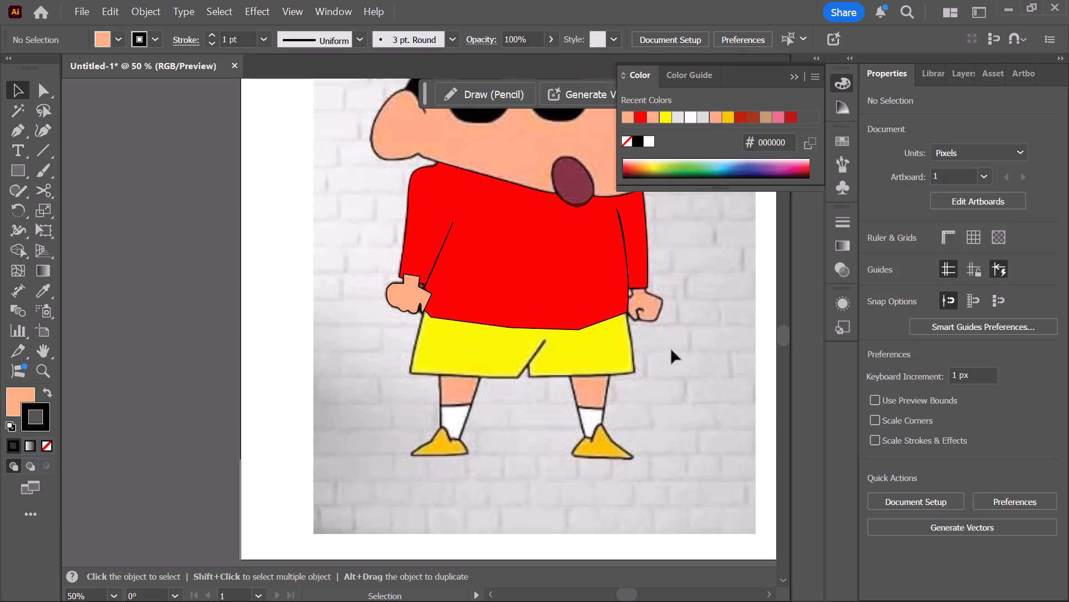
scroll(671, 339, down, 2)
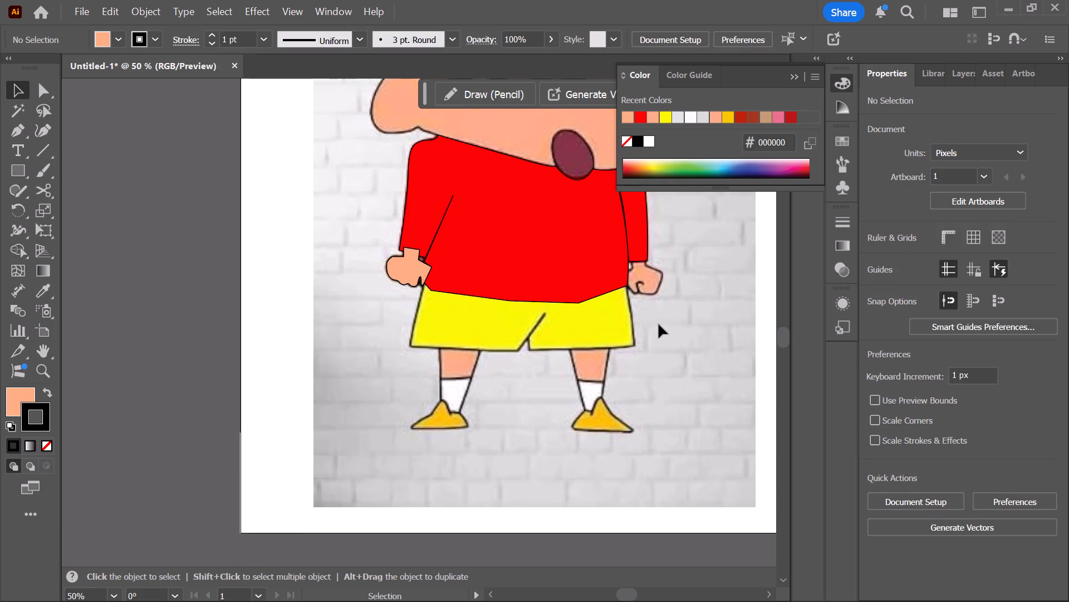
click(936, 72)
click(951, 74)
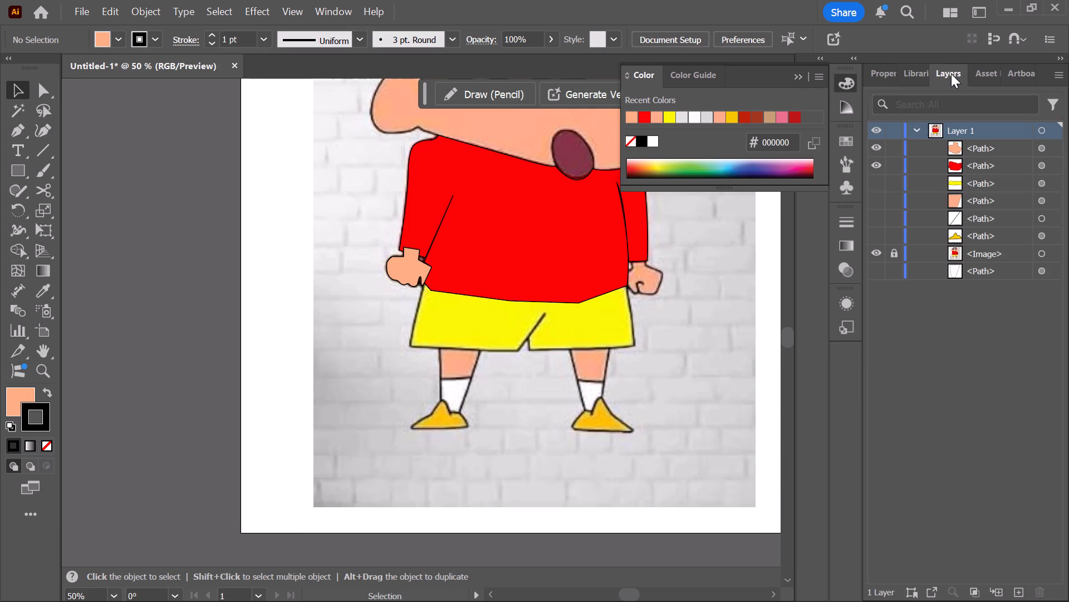
click(880, 275)
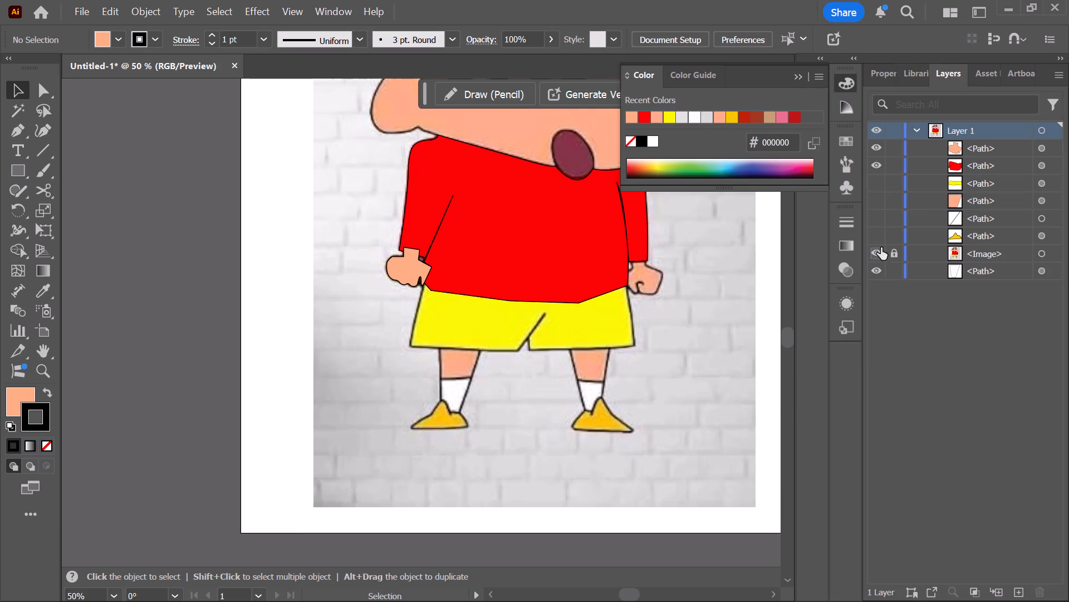
click(879, 239)
click(875, 220)
click(874, 204)
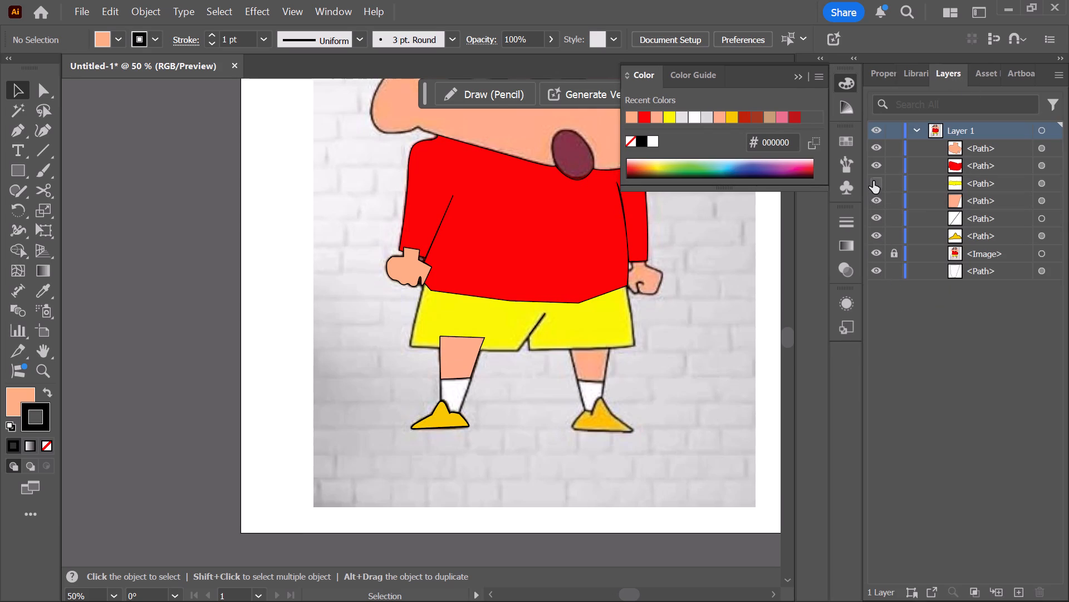
click(873, 181)
scroll(676, 348, up, 1)
click(730, 313)
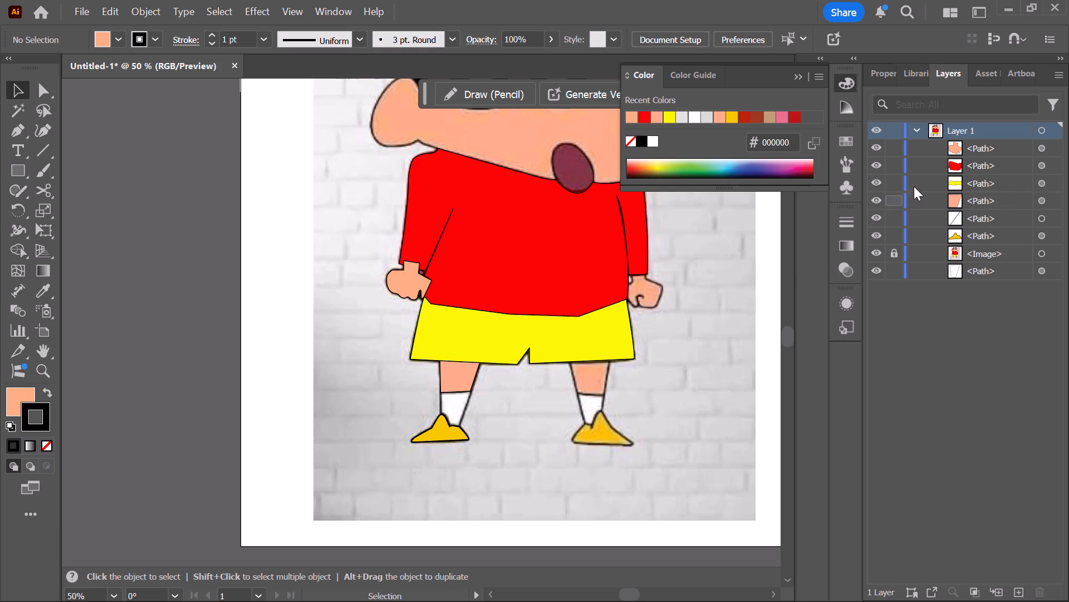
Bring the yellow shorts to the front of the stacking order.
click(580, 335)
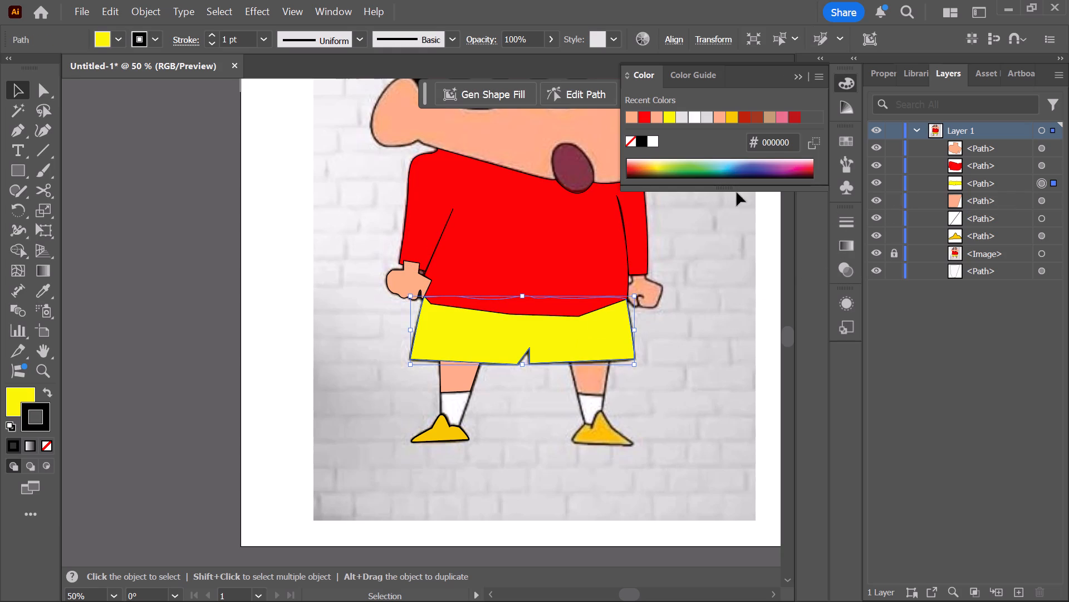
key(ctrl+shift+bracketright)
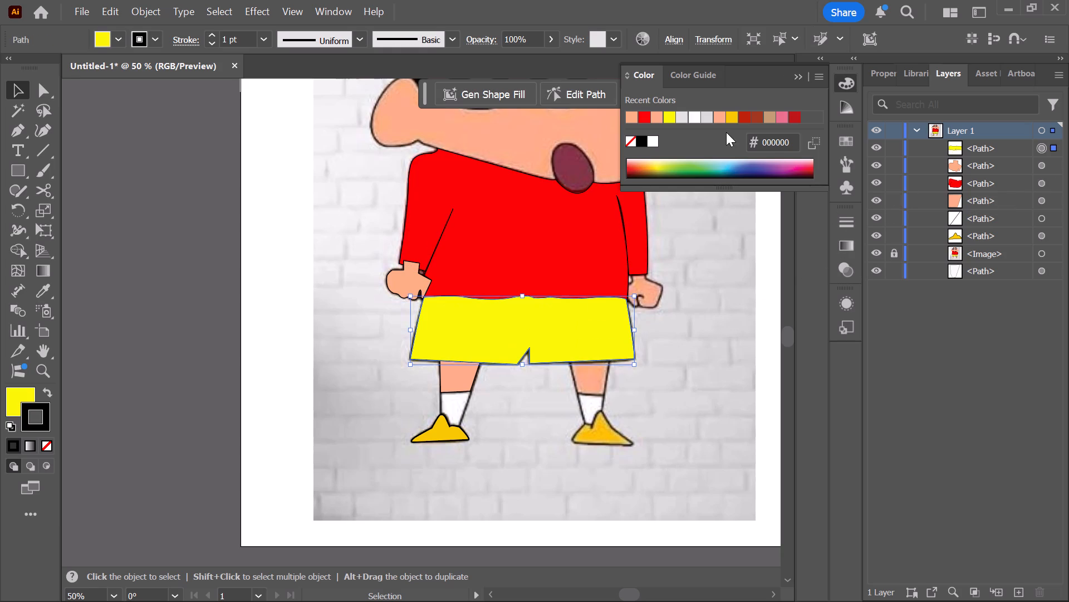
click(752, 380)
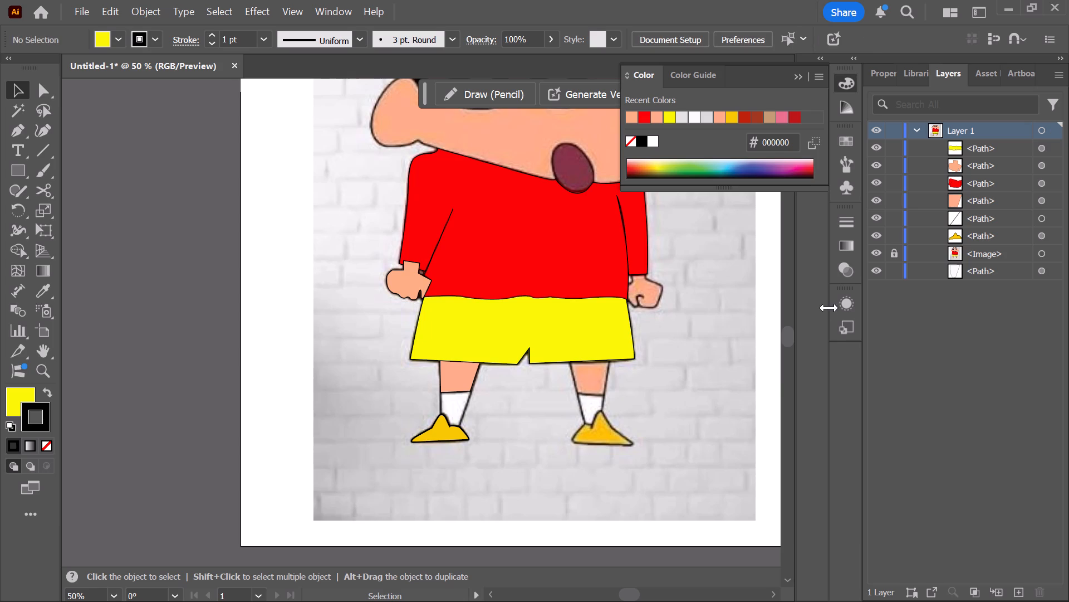
Bring the red shirt to the front so it covers the top of the left hand.
scroll(681, 358, down, 2)
scroll(734, 348, up, 4)
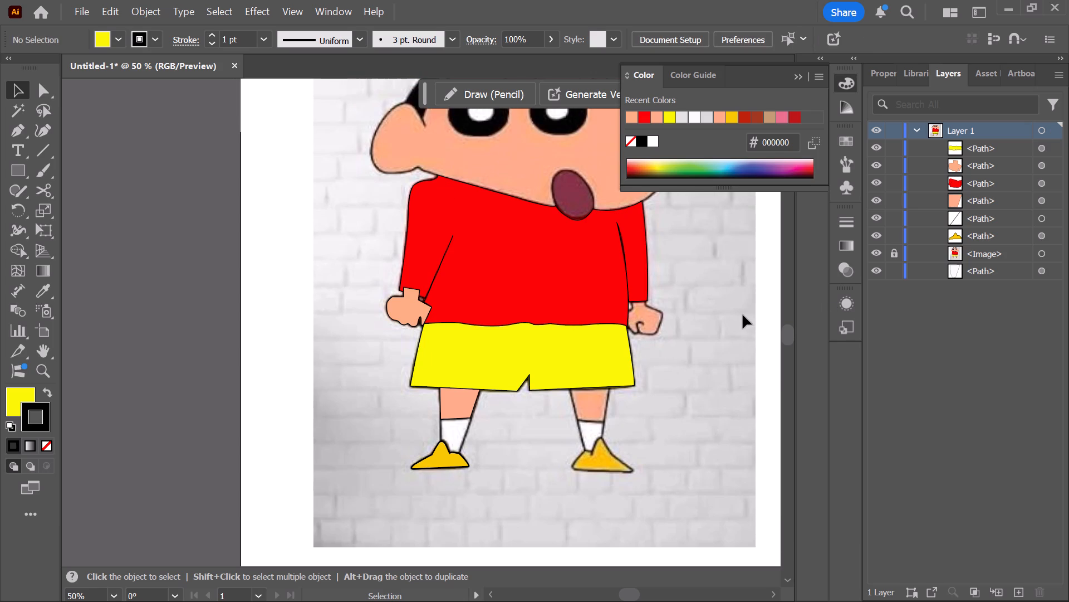
scroll(720, 362, up, 2)
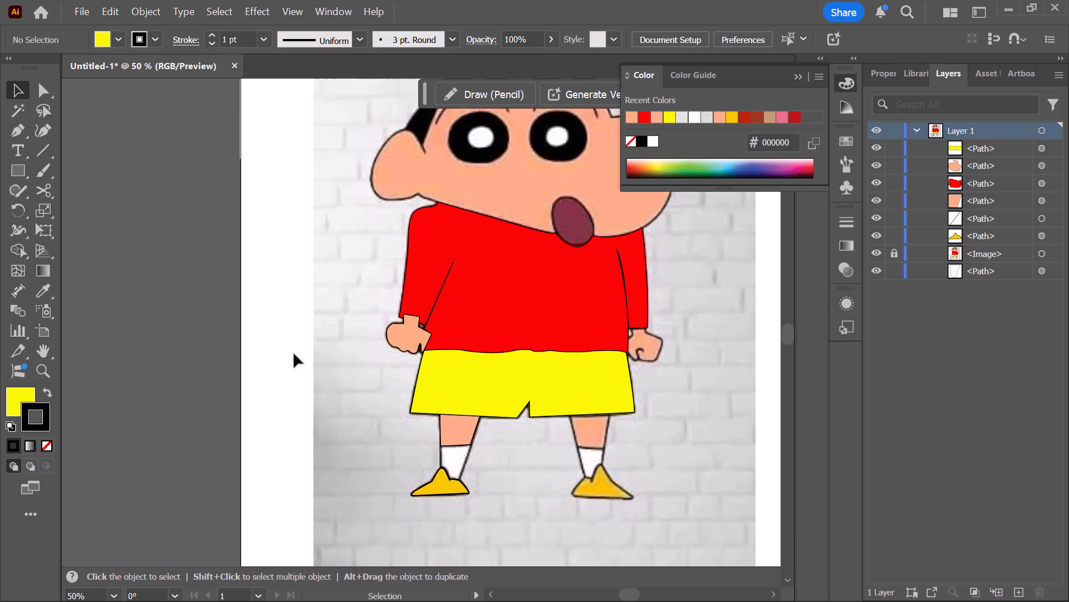
click(401, 336)
click(505, 297)
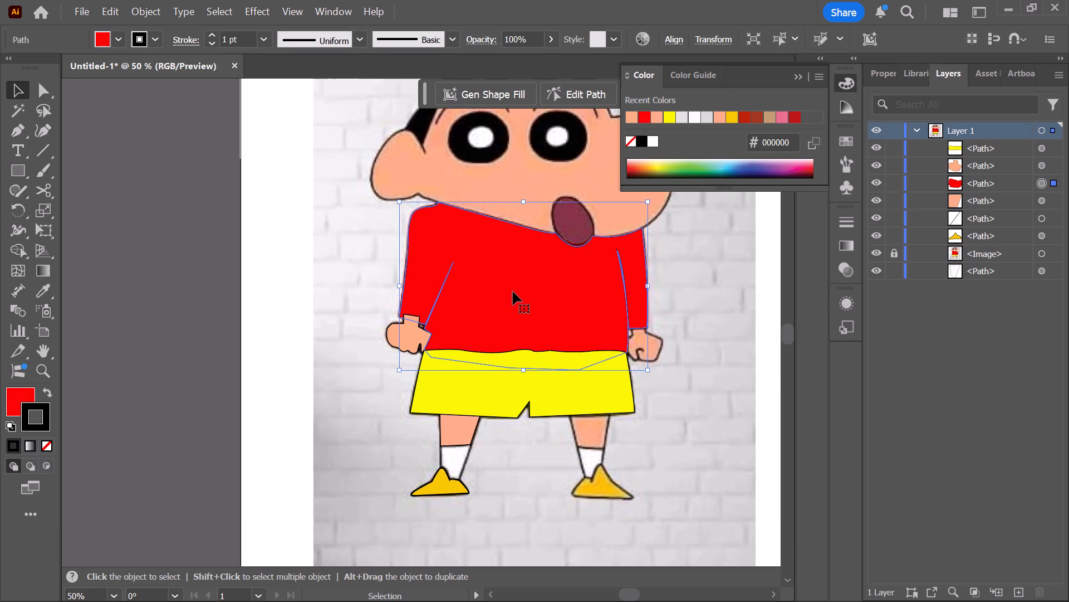
key(ctrl+shift+bracketright)
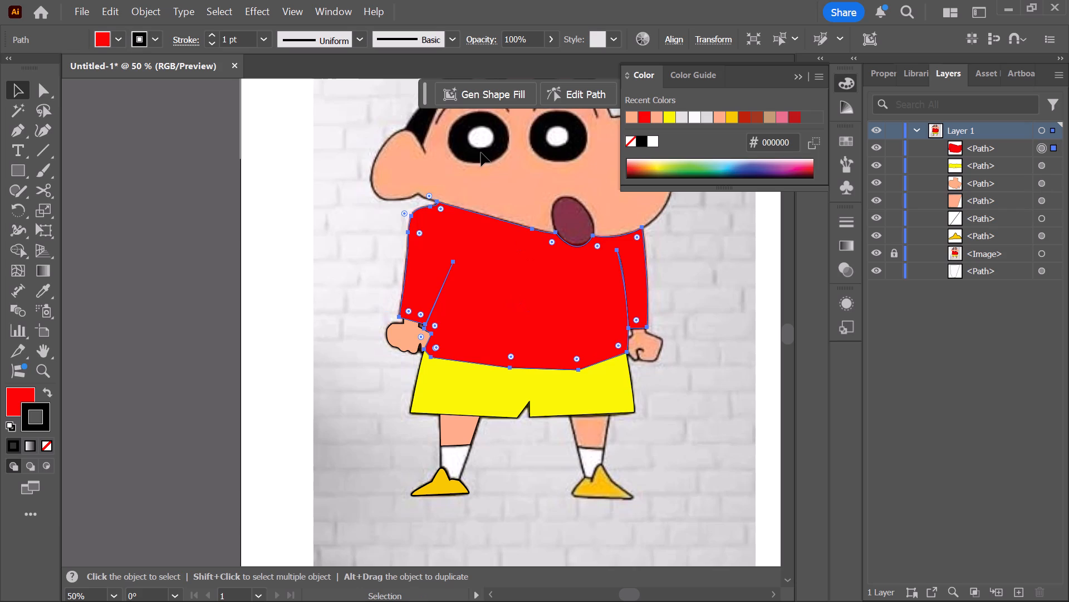
Bring the yellow shorts to the front, above the red shirt, and deselect them.
click(582, 386)
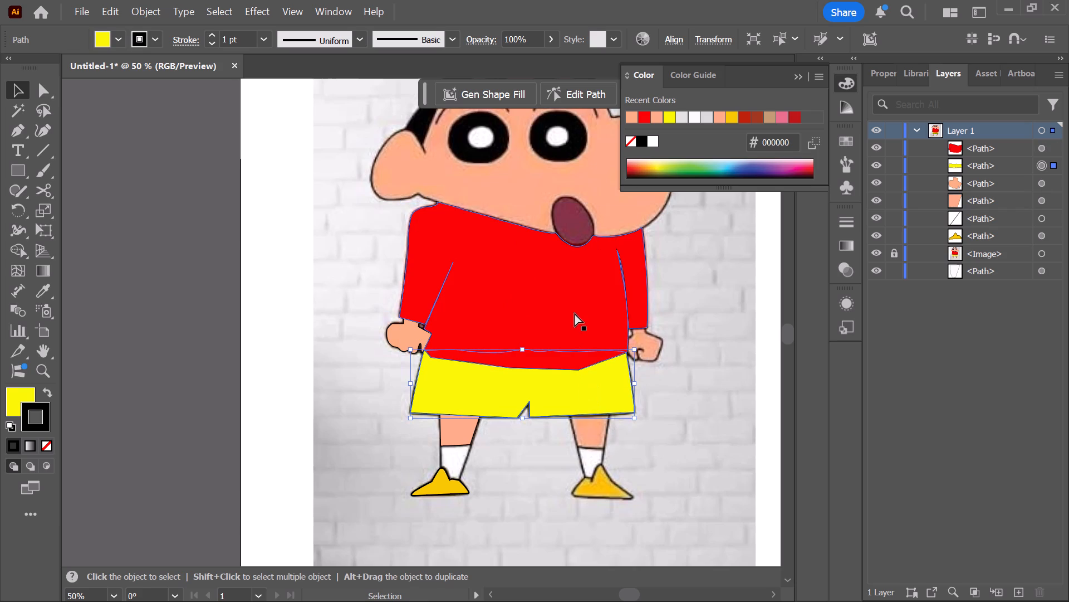
key(ctrl+shift+bracketright)
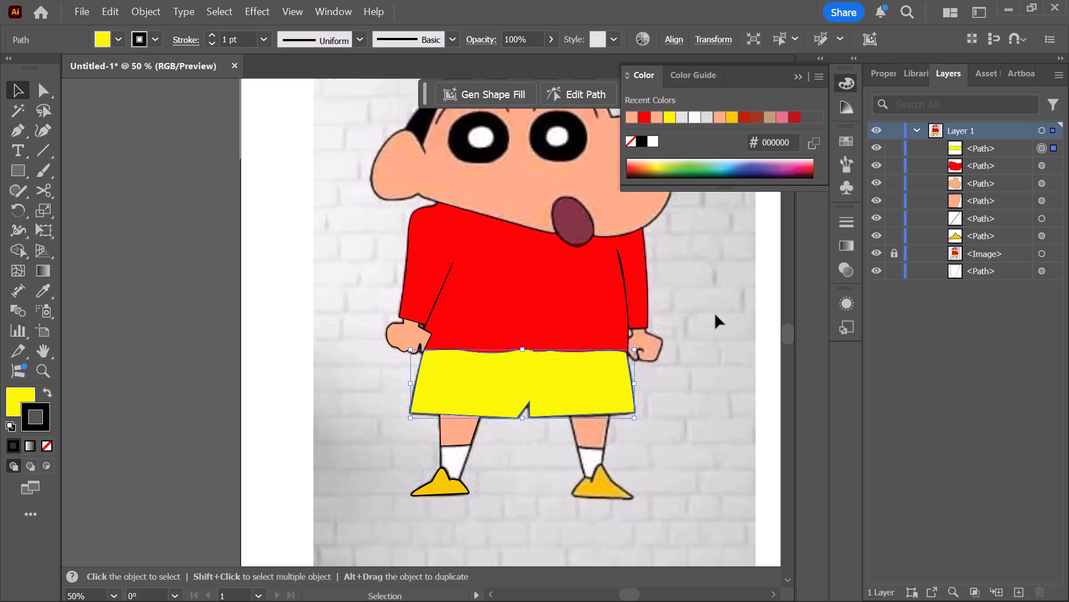
click(713, 315)
Start a Pen tool path for the right hand, from just inside the sleeve's cuff straight down to the wrist.
scroll(773, 414, down, 3)
key(space)
drag(690, 343, 420, 343)
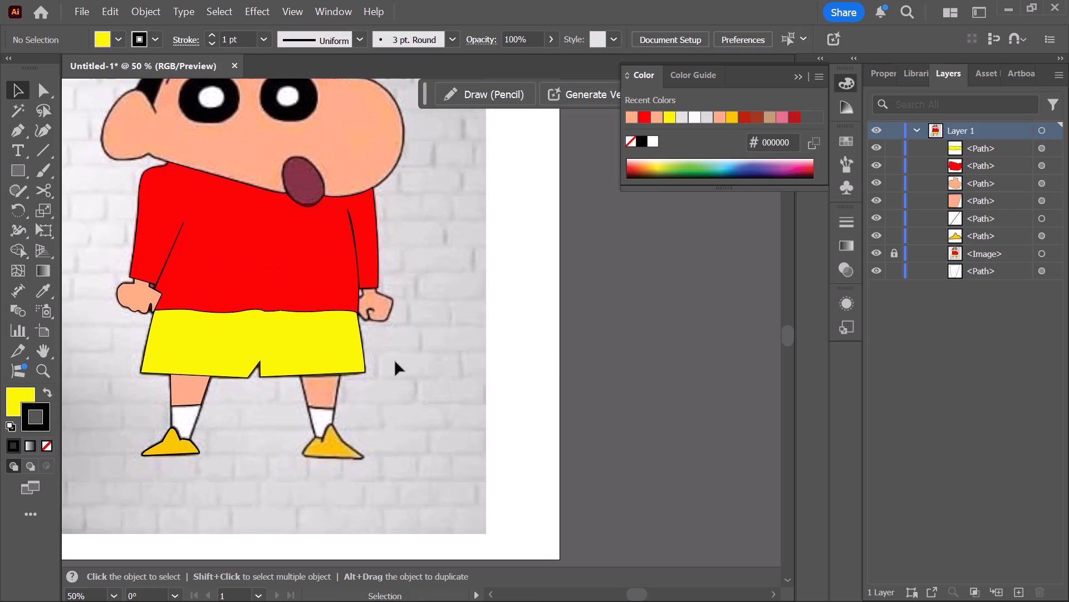
scroll(386, 353, up, 2)
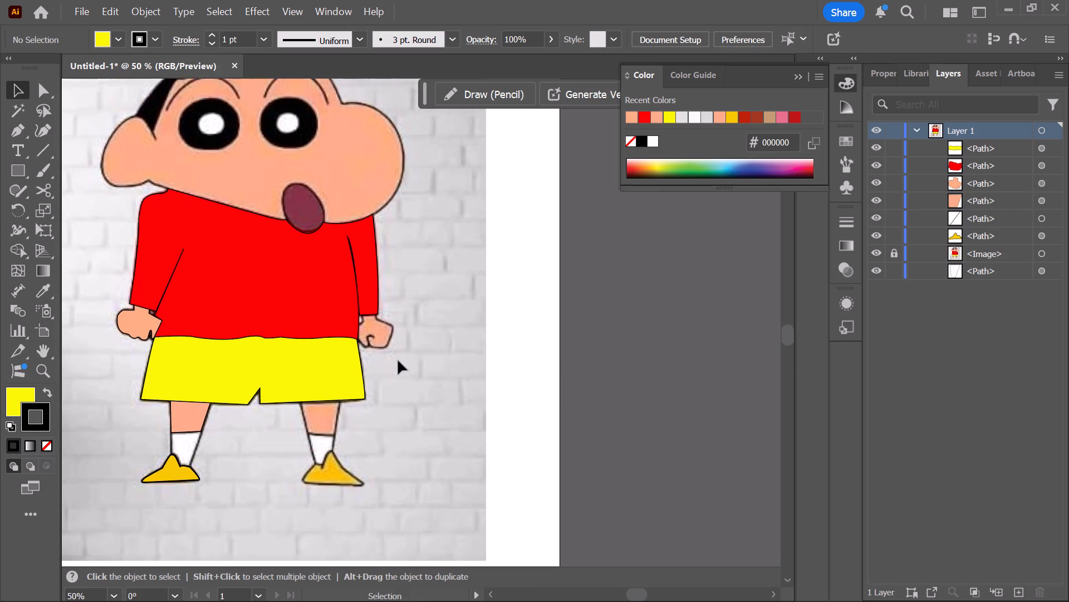
alt+scroll(407, 353, up, 2)
scroll(397, 343, up, 3)
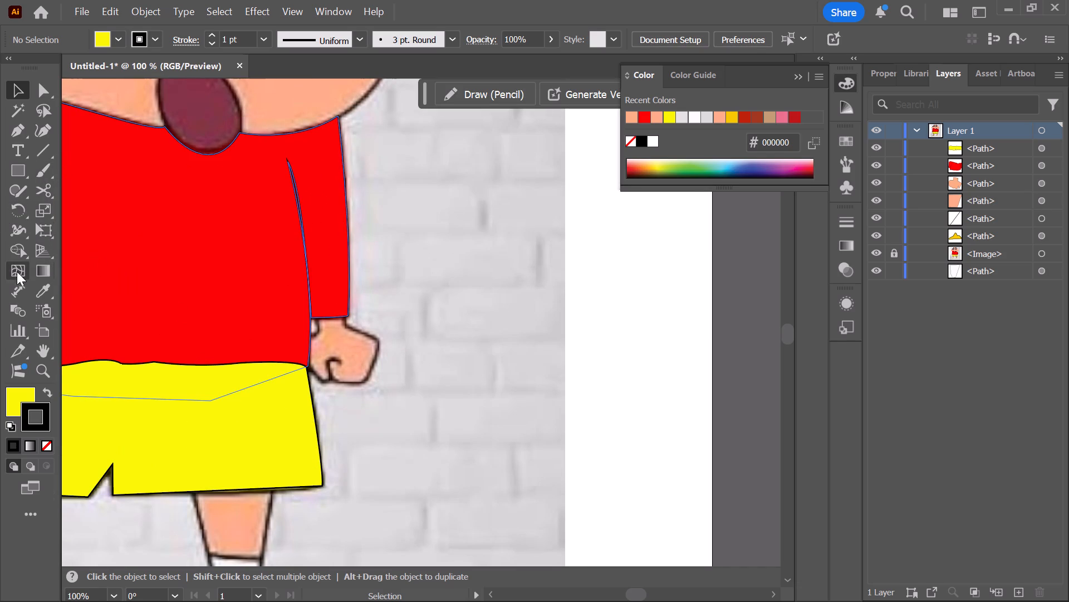
click(18, 138)
scroll(349, 345, down, 4)
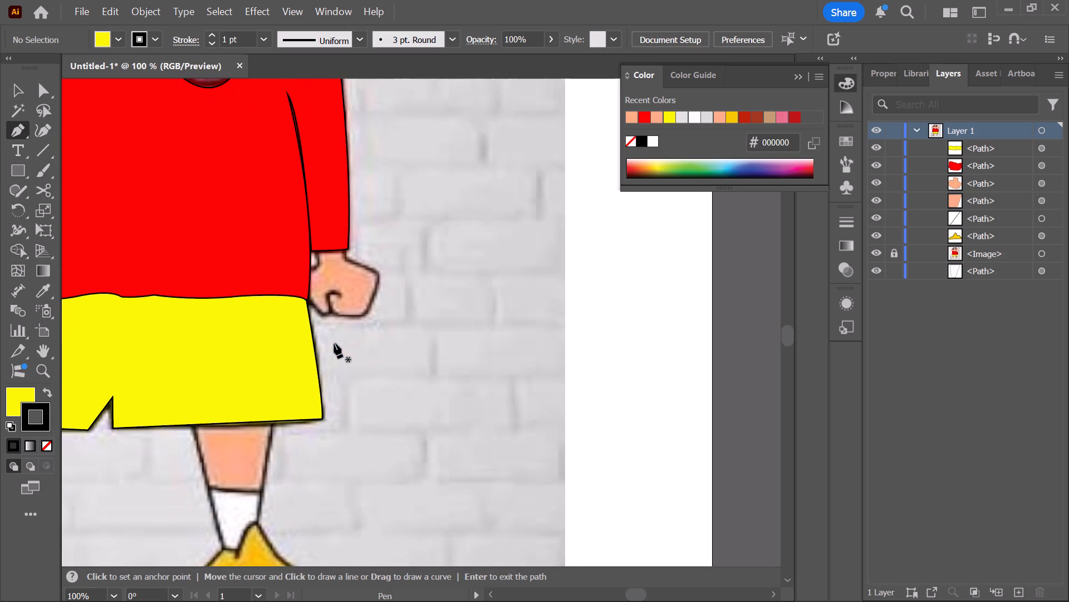
scroll(334, 343, down, 5)
scroll(284, 265, up, 3)
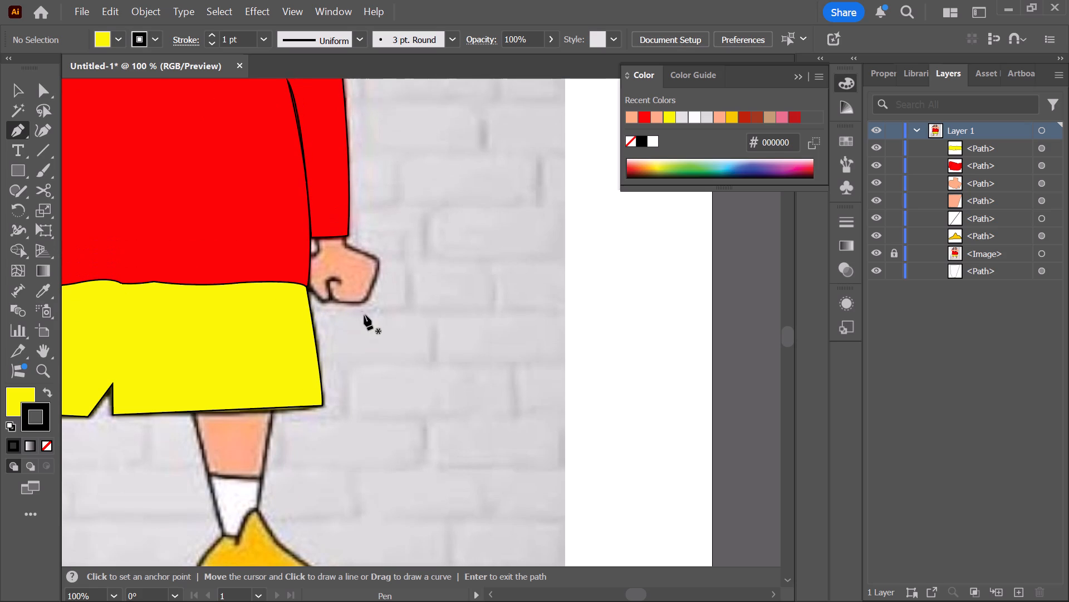
alt+scroll(361, 319, up, 3)
scroll(325, 279, up, 2)
alt+scroll(219, 255, down, 3)
scroll(236, 253, down, 2)
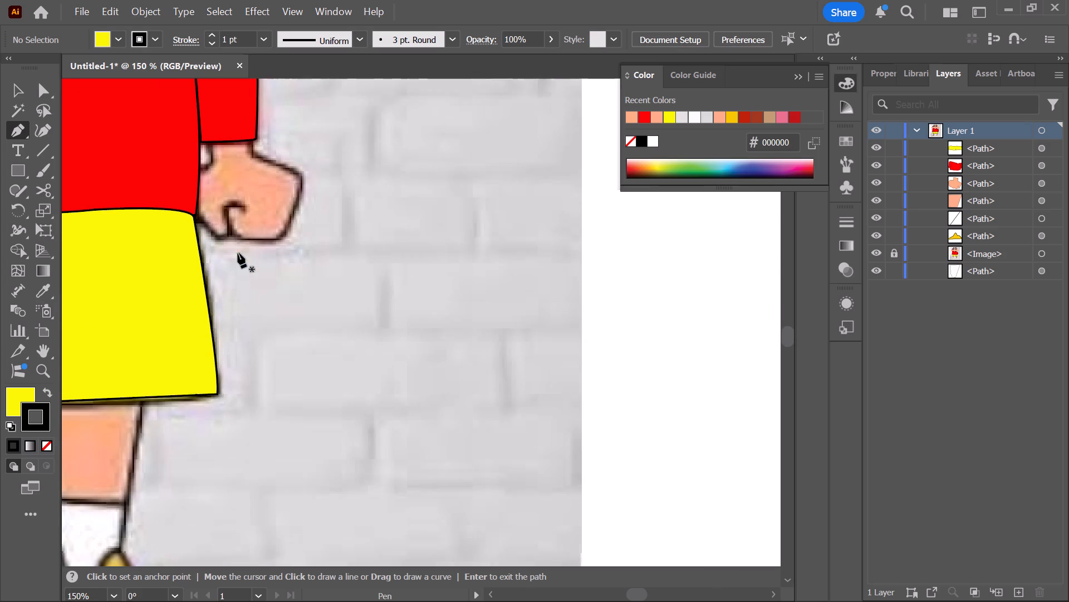
scroll(238, 253, down, 1)
alt+scroll(241, 246, down, 2)
scroll(248, 191, up, 4)
alt+scroll(236, 281, up, 3)
scroll(269, 209, up, 4)
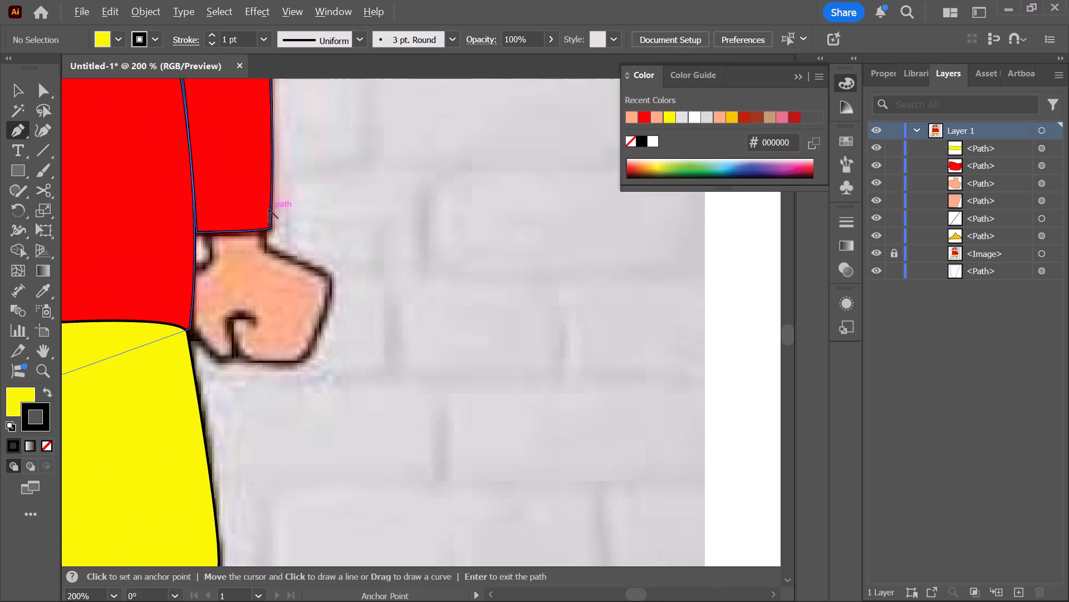
click(263, 212)
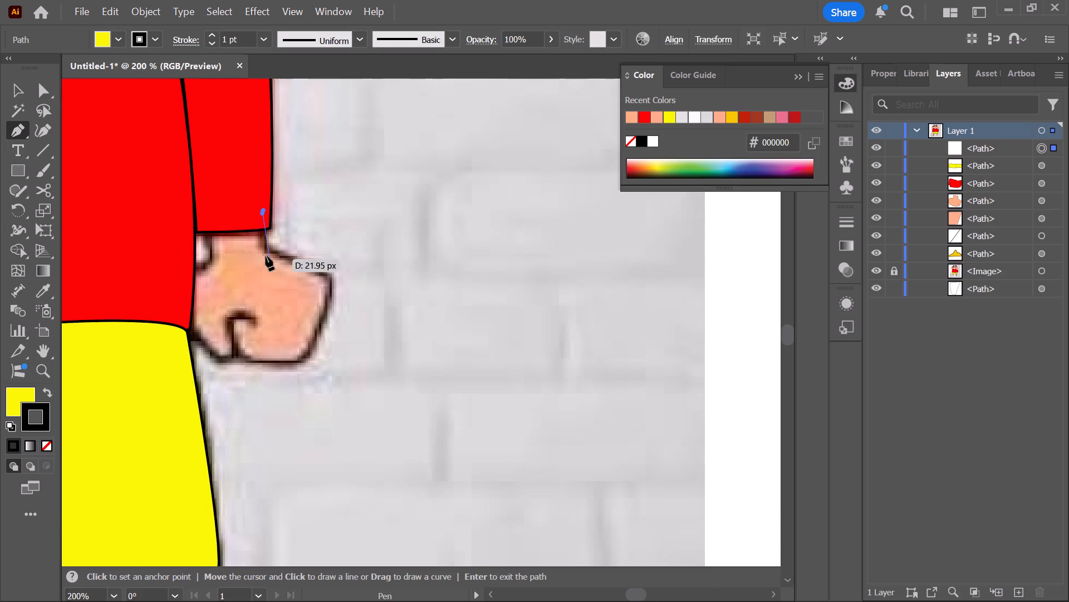
click(263, 244)
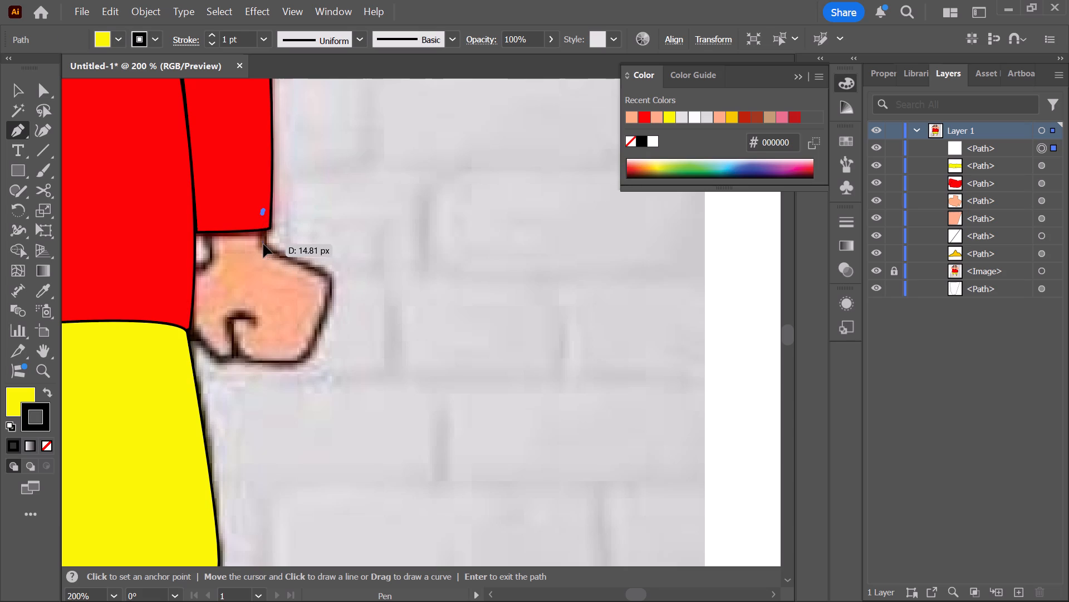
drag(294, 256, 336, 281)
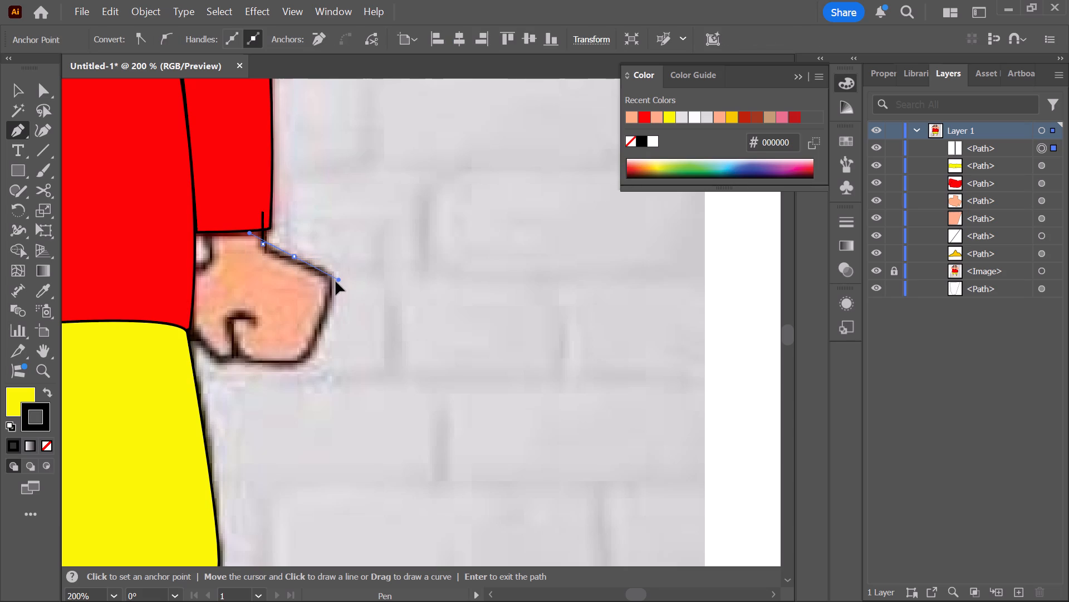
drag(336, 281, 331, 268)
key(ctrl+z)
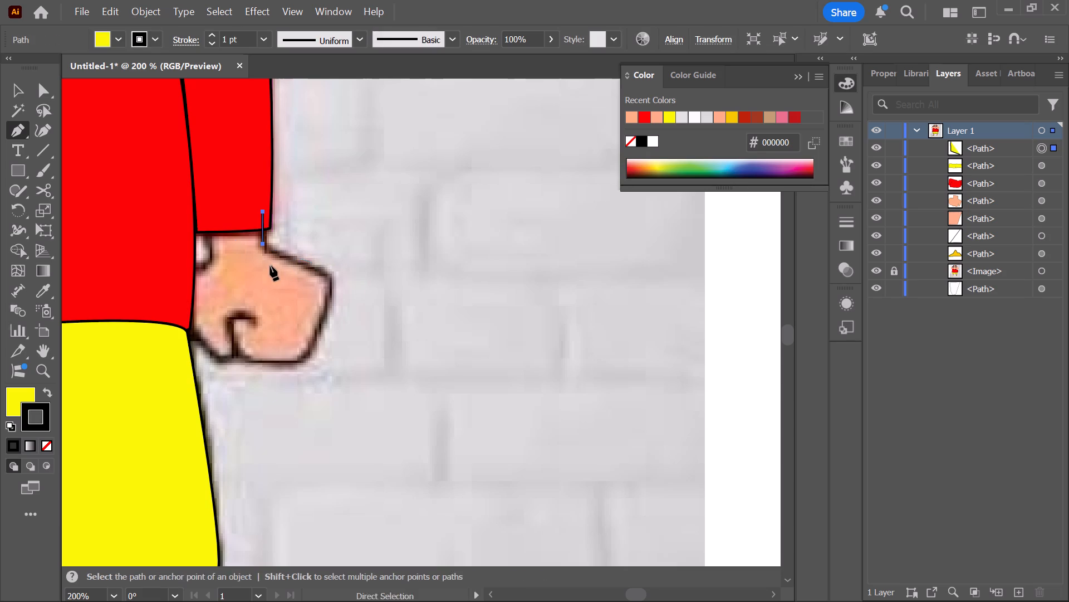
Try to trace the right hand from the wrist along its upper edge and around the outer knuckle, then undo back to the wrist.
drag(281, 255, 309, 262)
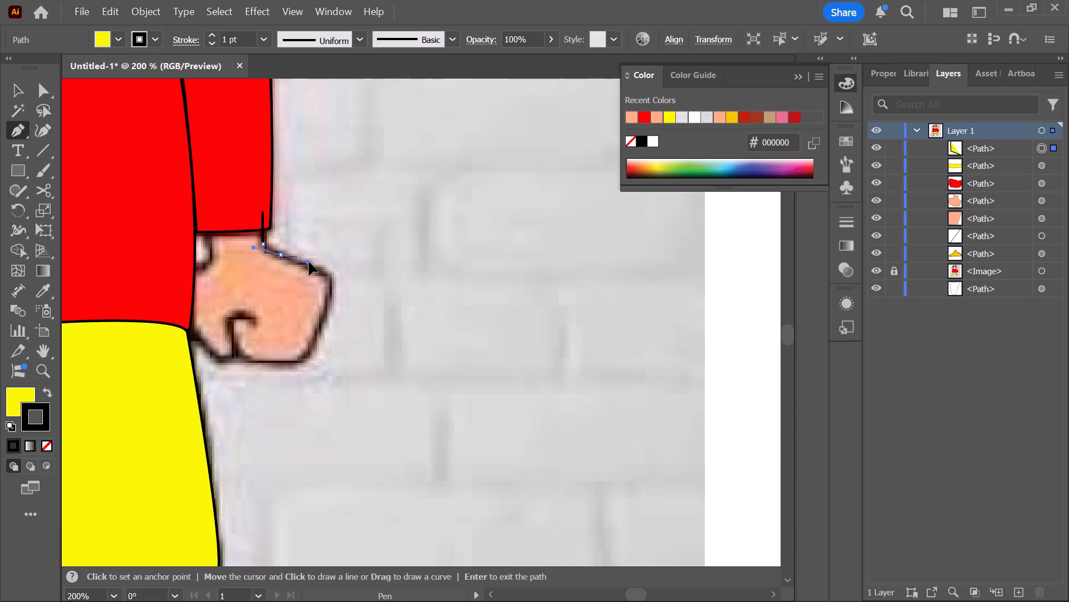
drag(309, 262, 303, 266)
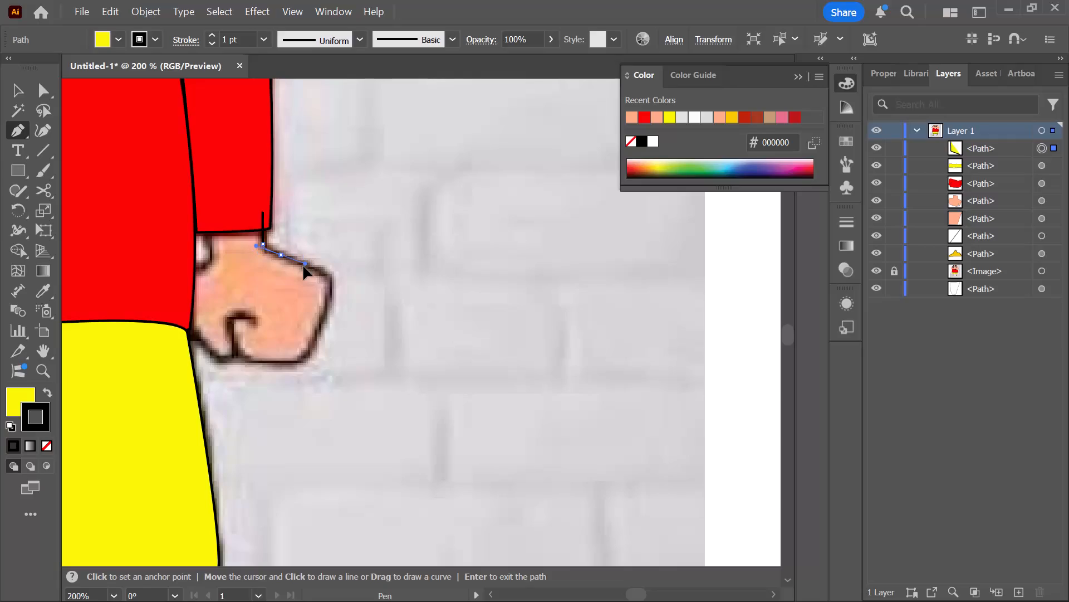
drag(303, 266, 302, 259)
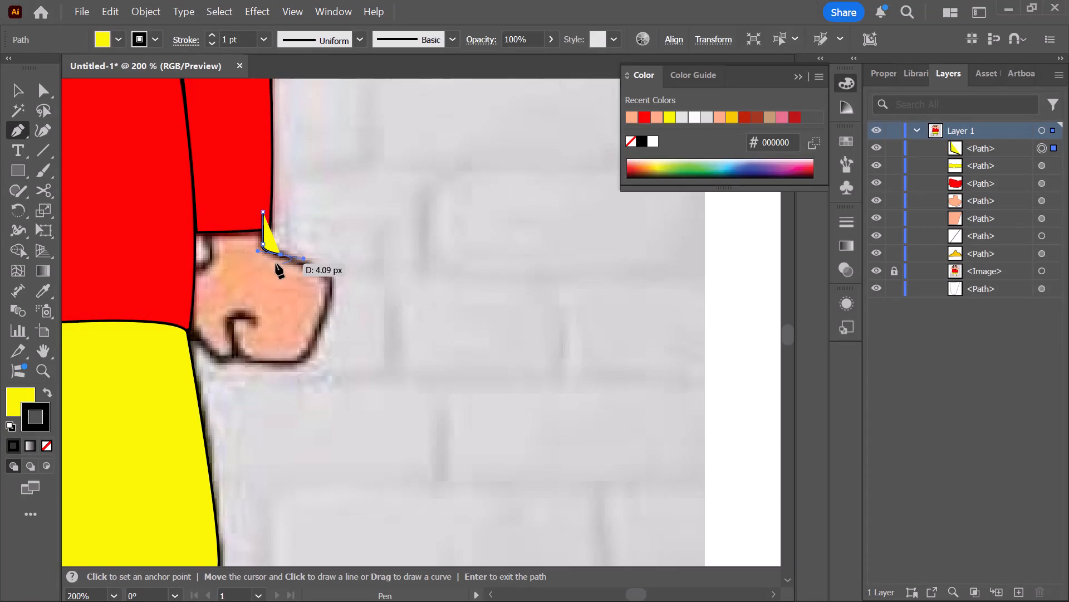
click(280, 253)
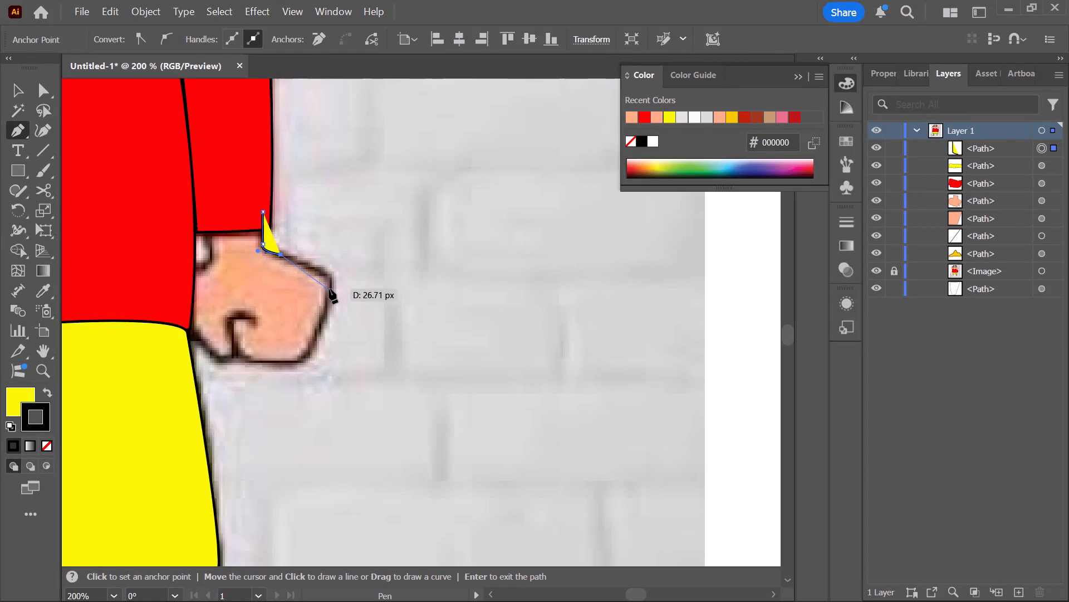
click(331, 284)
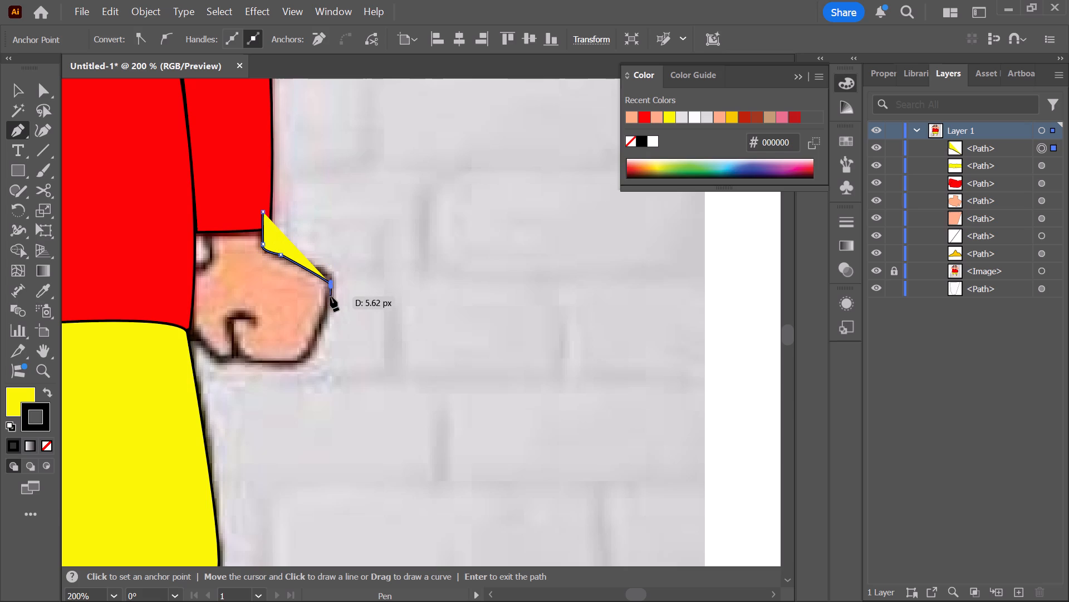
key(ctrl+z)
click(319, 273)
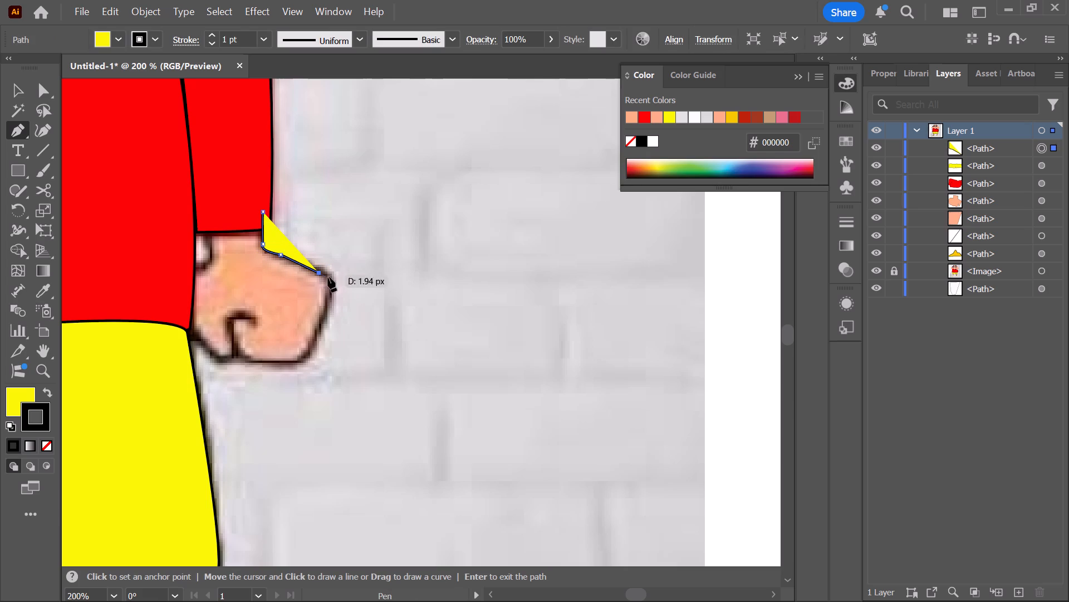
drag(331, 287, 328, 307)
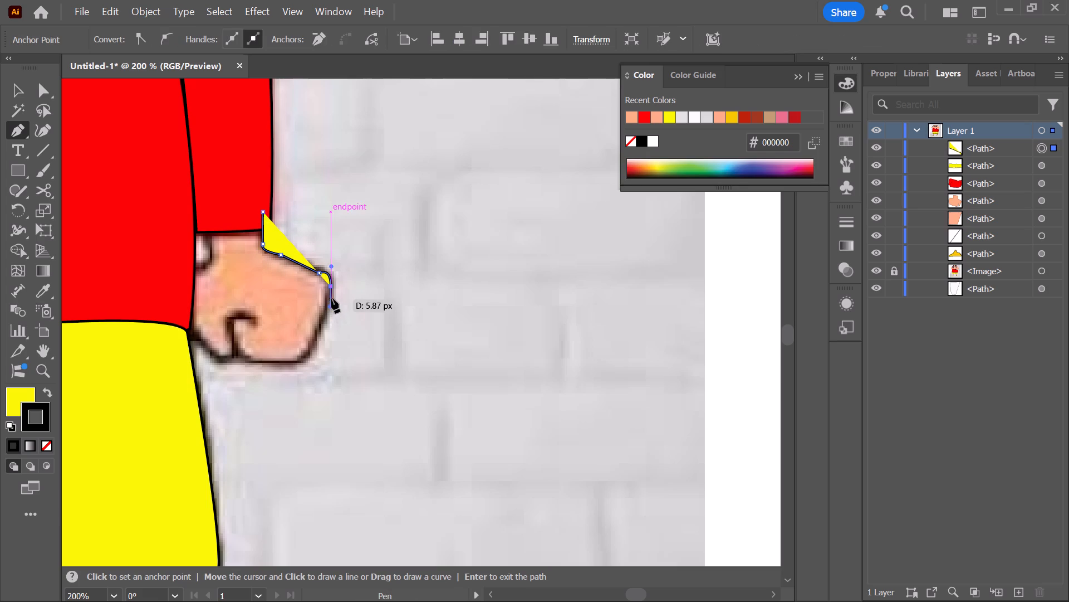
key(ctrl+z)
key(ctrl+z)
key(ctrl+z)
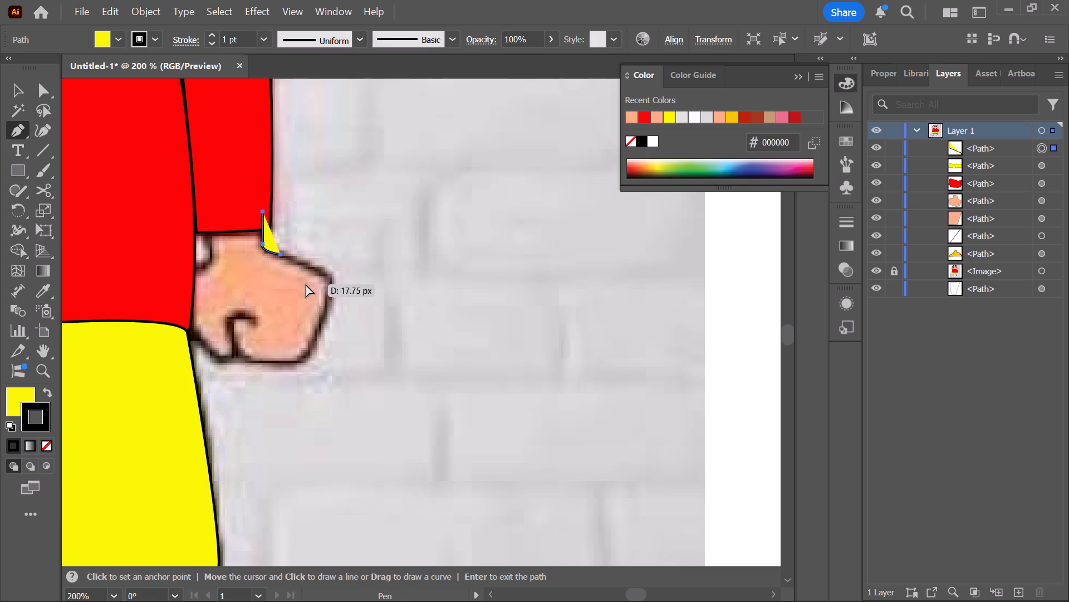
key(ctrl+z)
Continue the right-hand path with a small wrist curve, a straight upper edge and a curve around the outer knuckle.
scroll(314, 290, up, 2)
alt+scroll(293, 307, up, 5)
scroll(237, 241, up, 4)
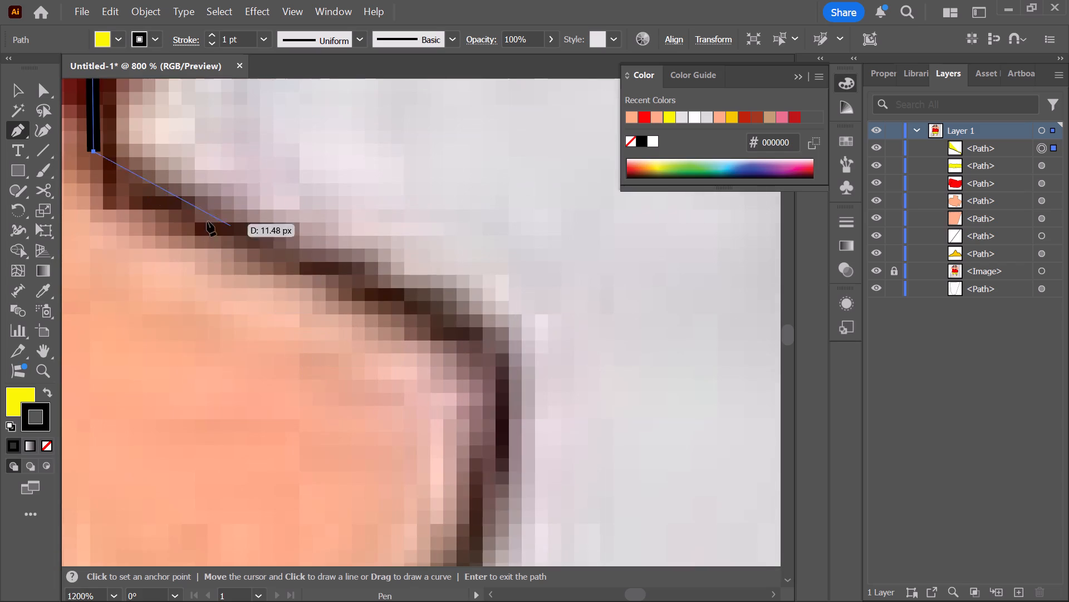
drag(144, 199, 210, 224)
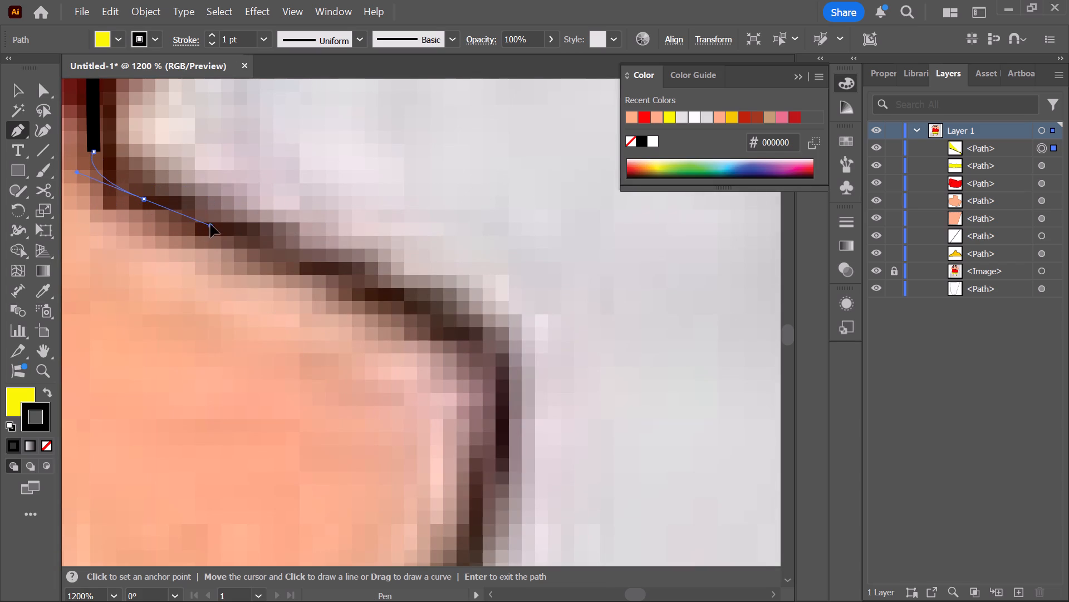
drag(210, 224, 193, 218)
click(146, 201)
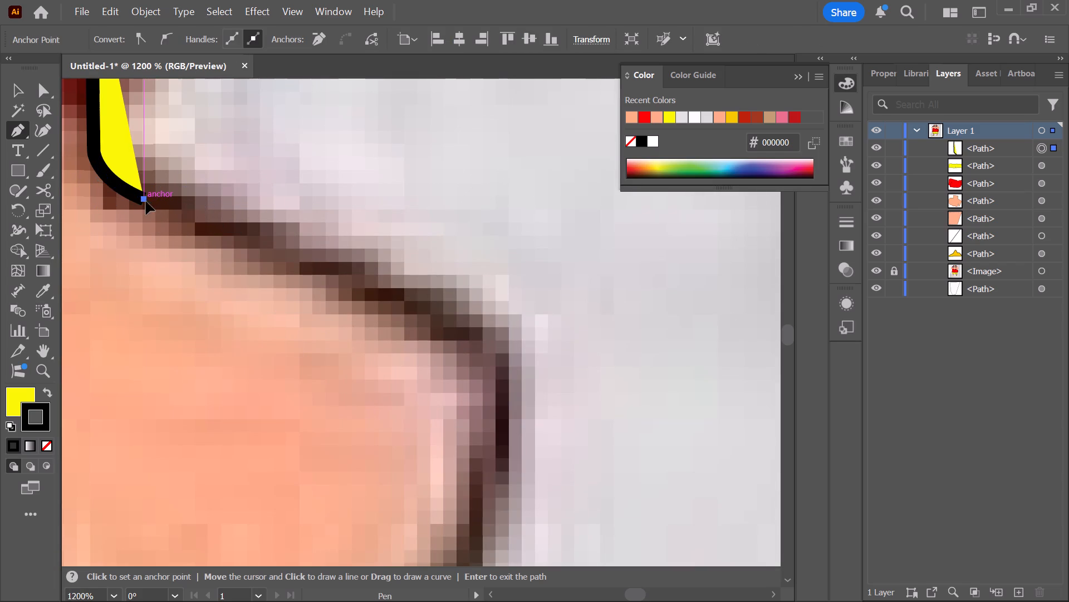
click(411, 312)
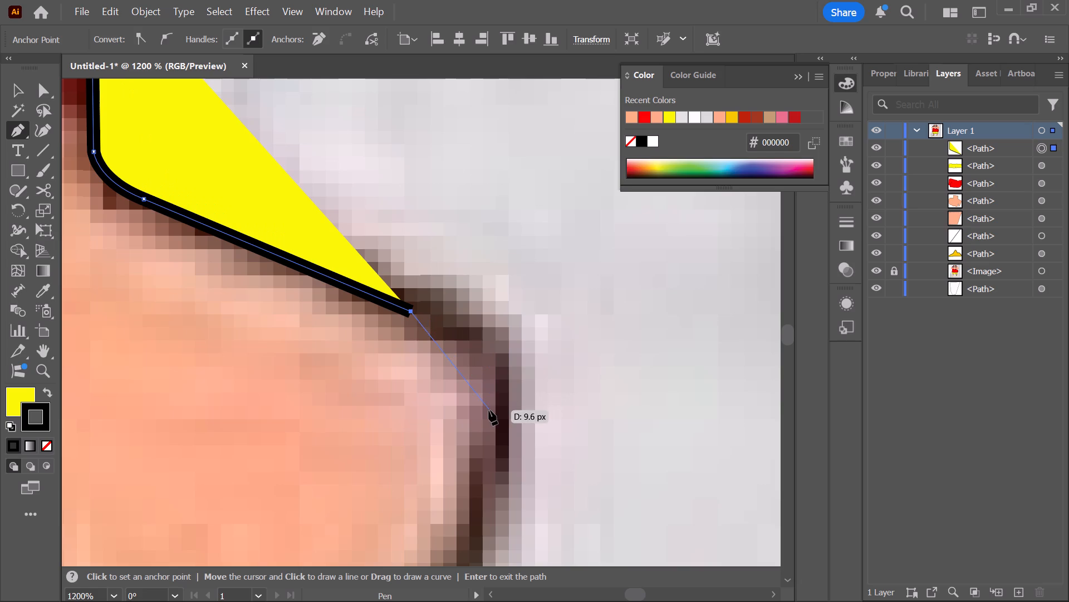
drag(489, 410, 479, 469)
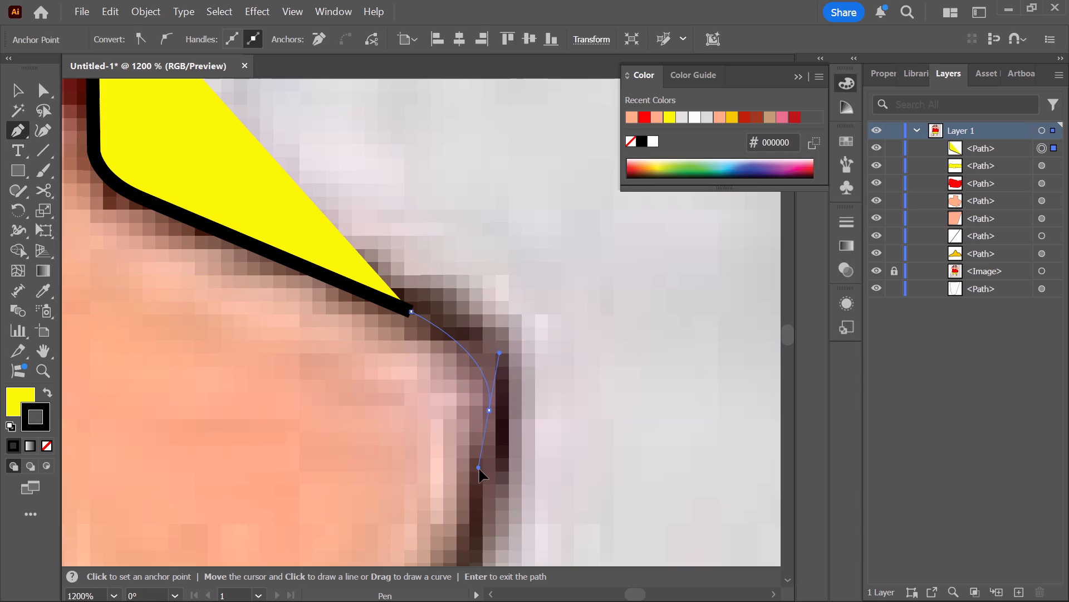
drag(479, 469, 479, 473)
Extend the hand path in a straight segment from the outer knuckle down to the fist's lower outer corner.
alt+scroll(479, 473, down, 5)
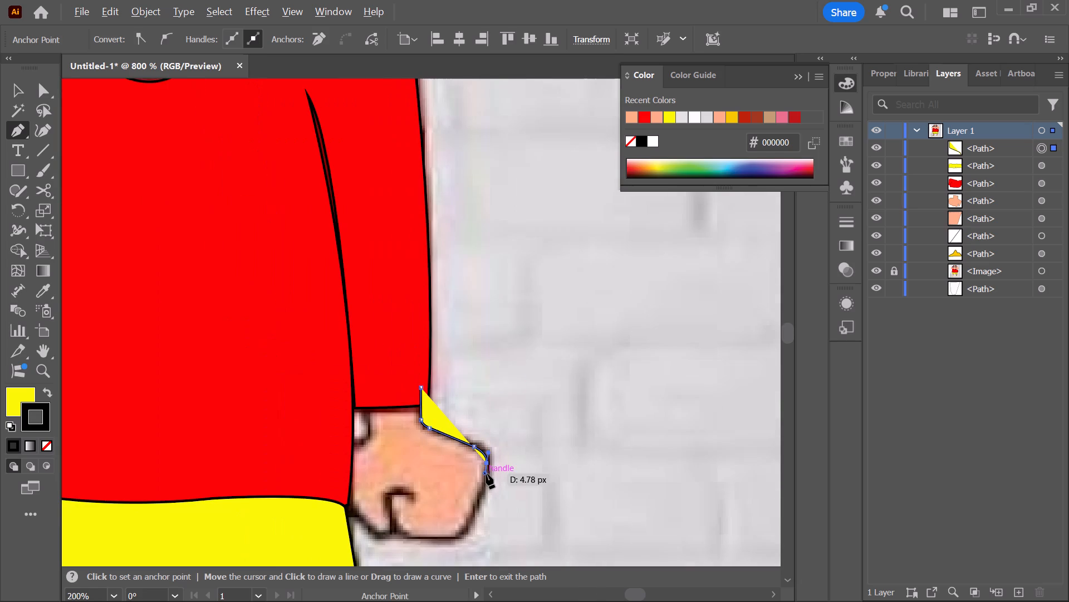
scroll(486, 474, down, 10)
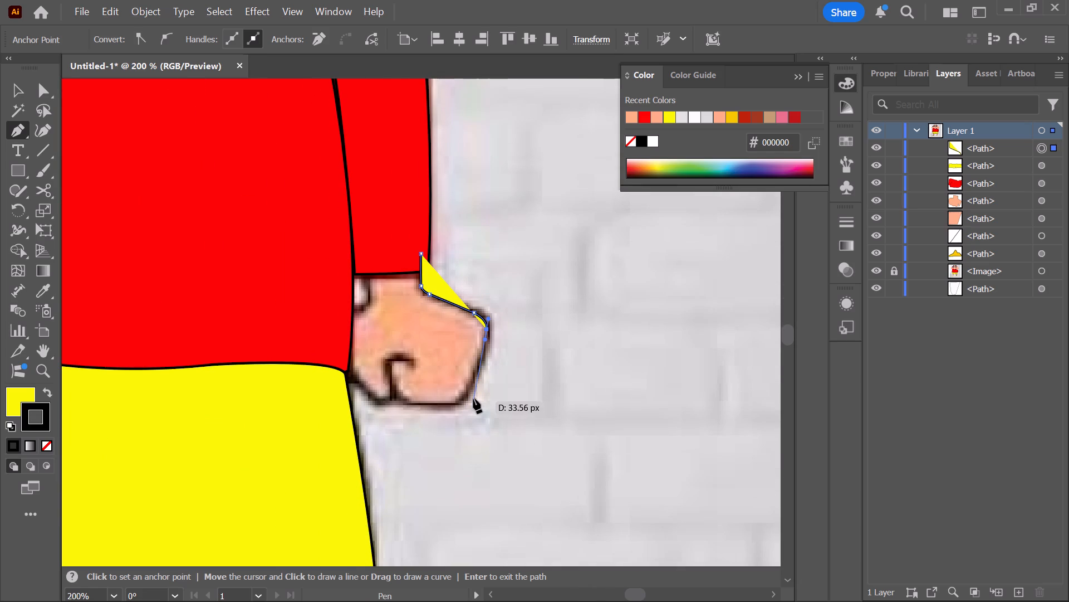
alt+scroll(465, 400, up, 4)
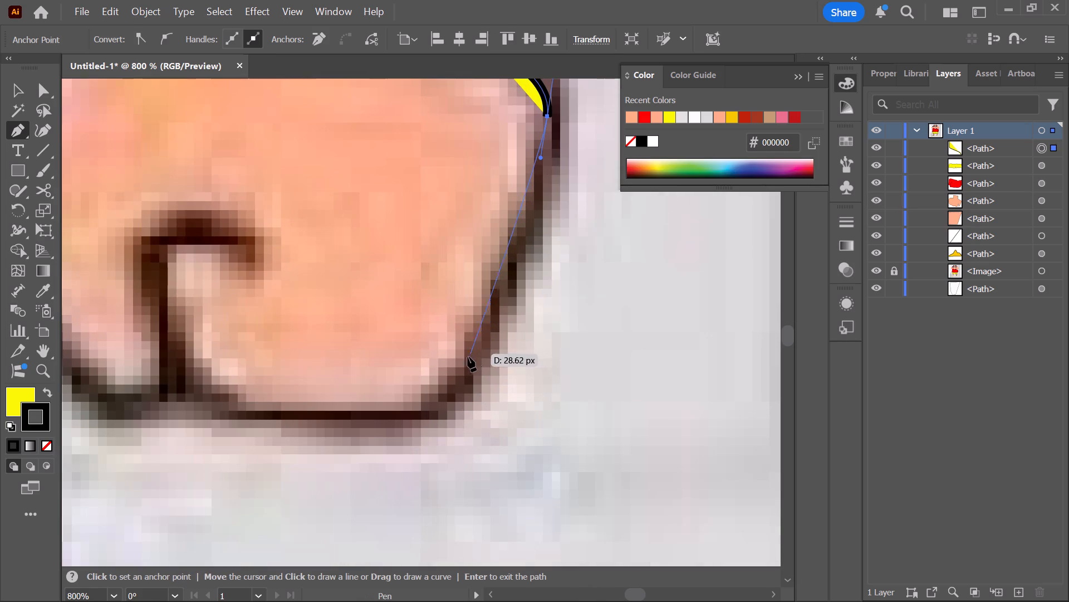
click(466, 372)
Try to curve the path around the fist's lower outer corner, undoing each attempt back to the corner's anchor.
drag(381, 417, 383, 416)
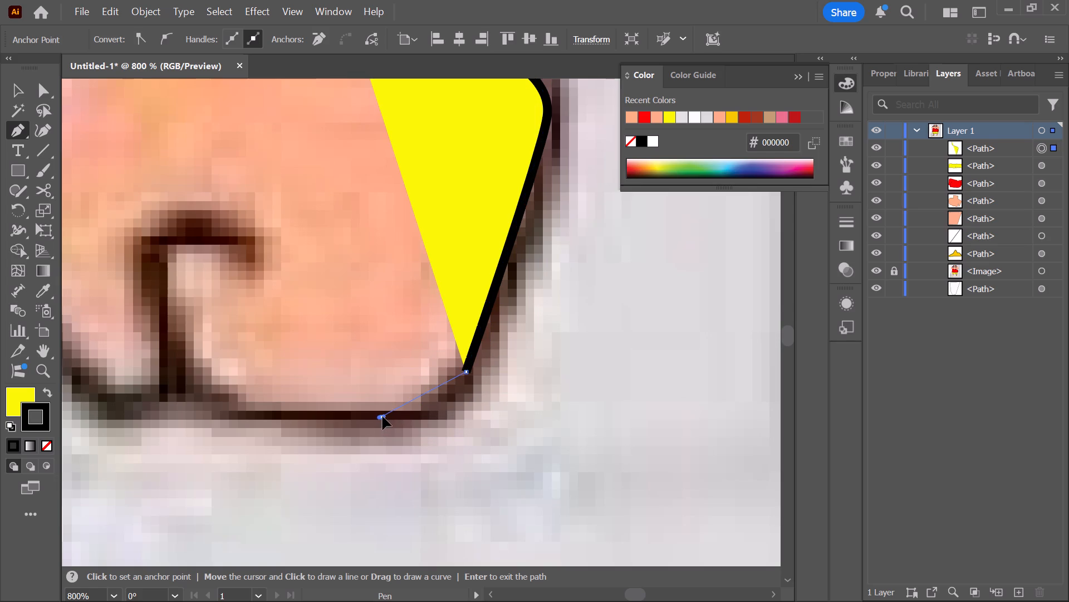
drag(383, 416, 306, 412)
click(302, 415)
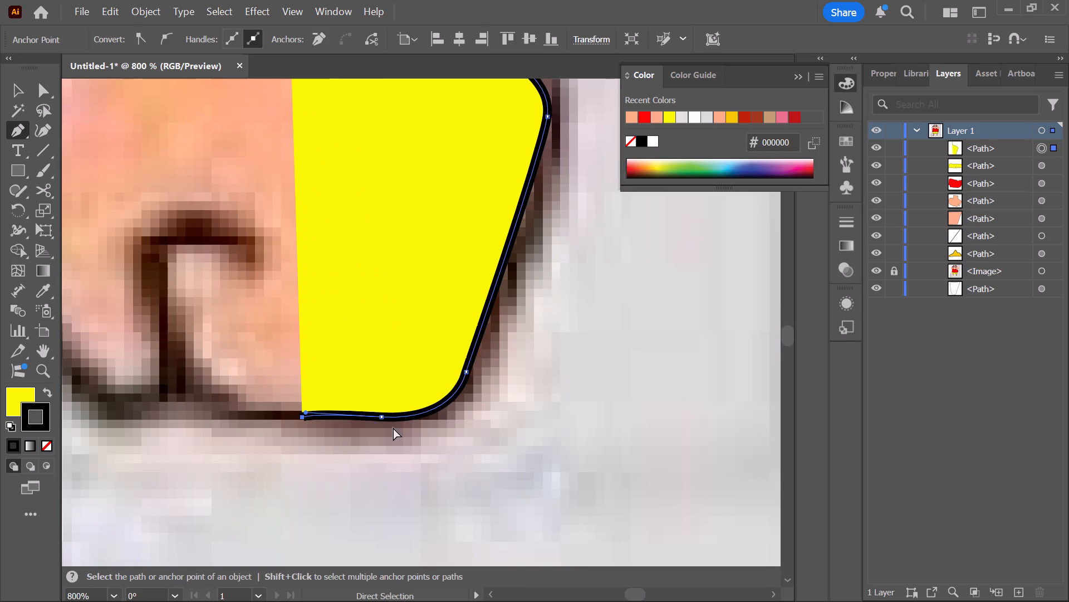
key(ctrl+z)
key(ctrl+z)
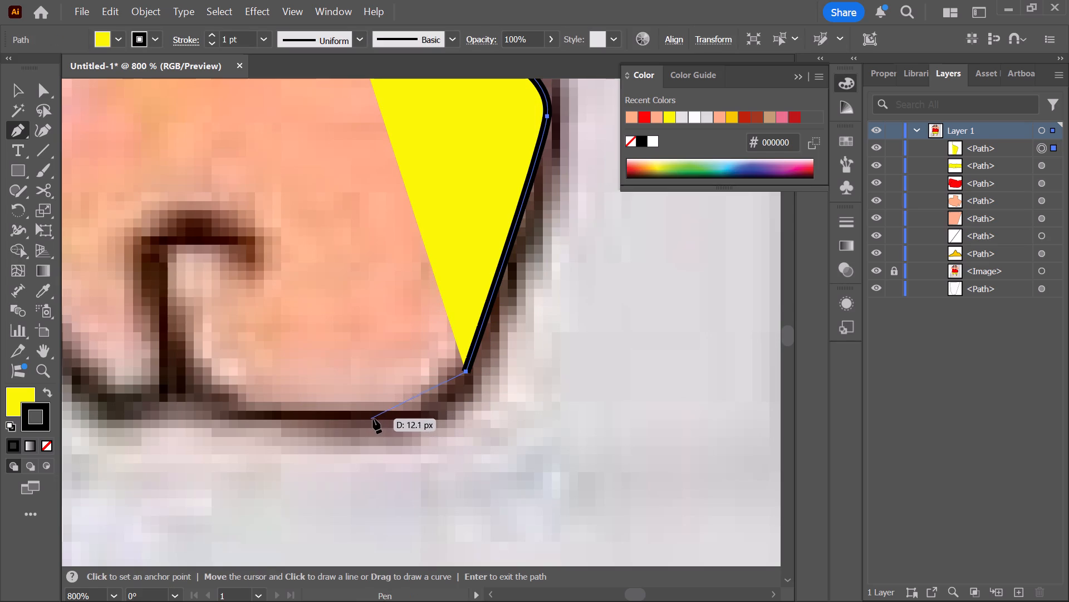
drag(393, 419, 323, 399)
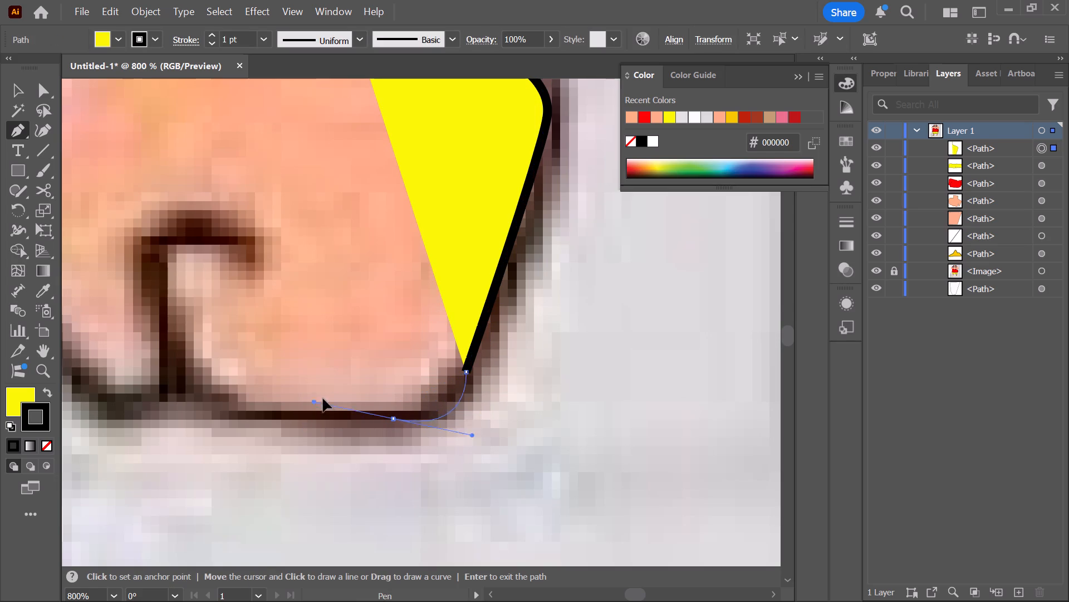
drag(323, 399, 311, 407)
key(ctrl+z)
Curve the path around the lower outer corner onto the fist's bottom edge and remove the outgoing handle.
drag(354, 416, 298, 415)
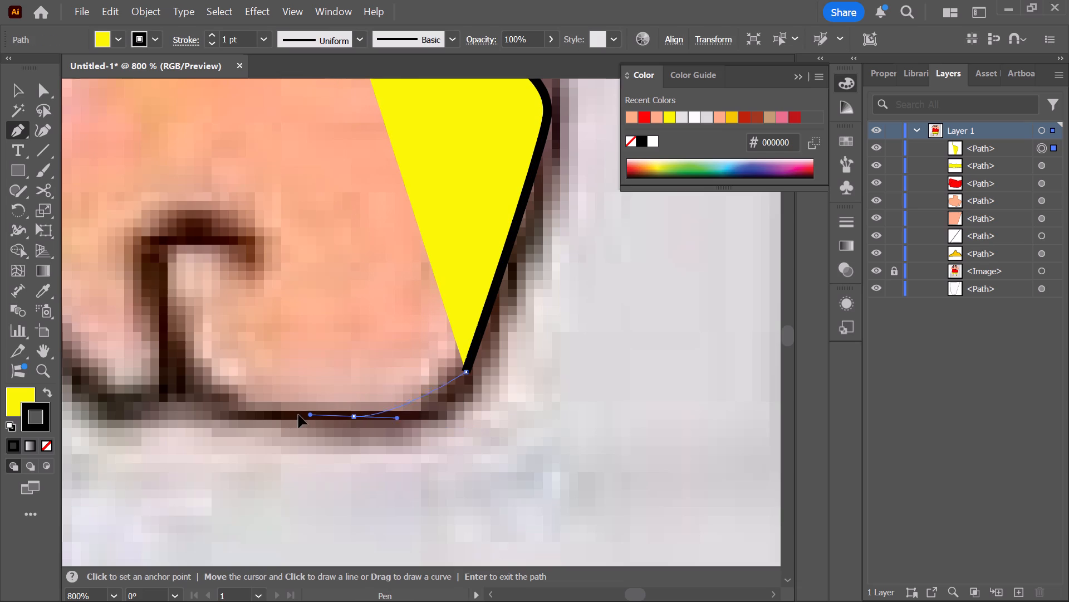
drag(298, 415, 218, 417)
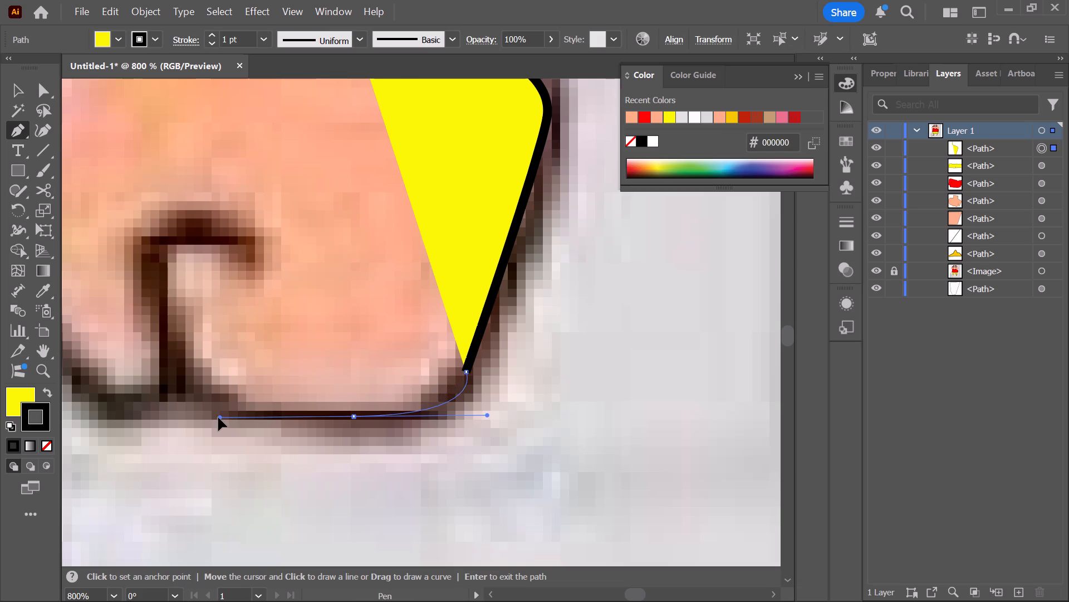
drag(218, 417, 257, 407)
click(354, 417)
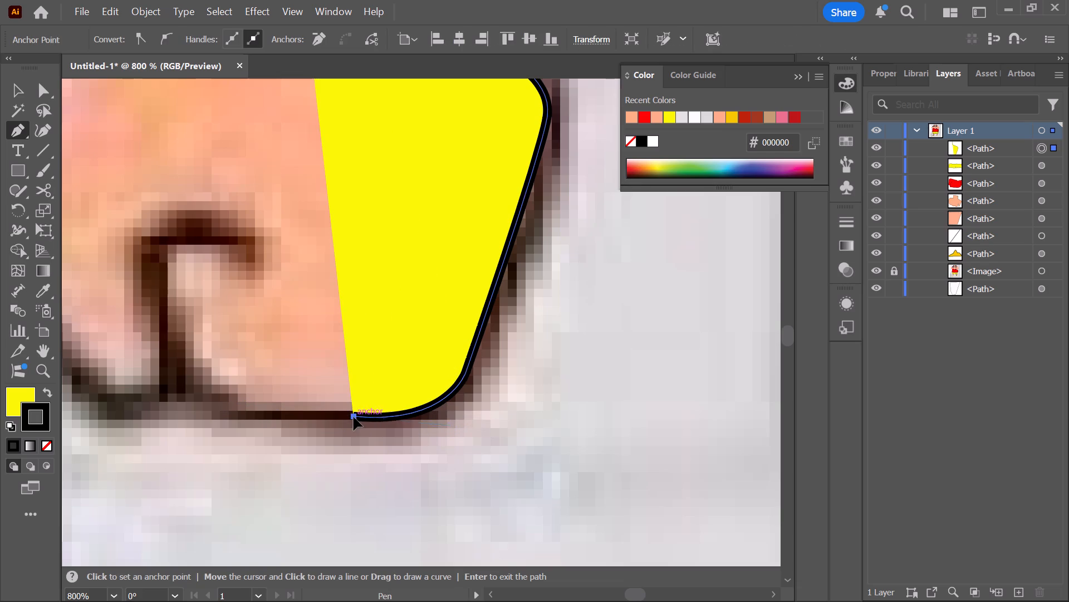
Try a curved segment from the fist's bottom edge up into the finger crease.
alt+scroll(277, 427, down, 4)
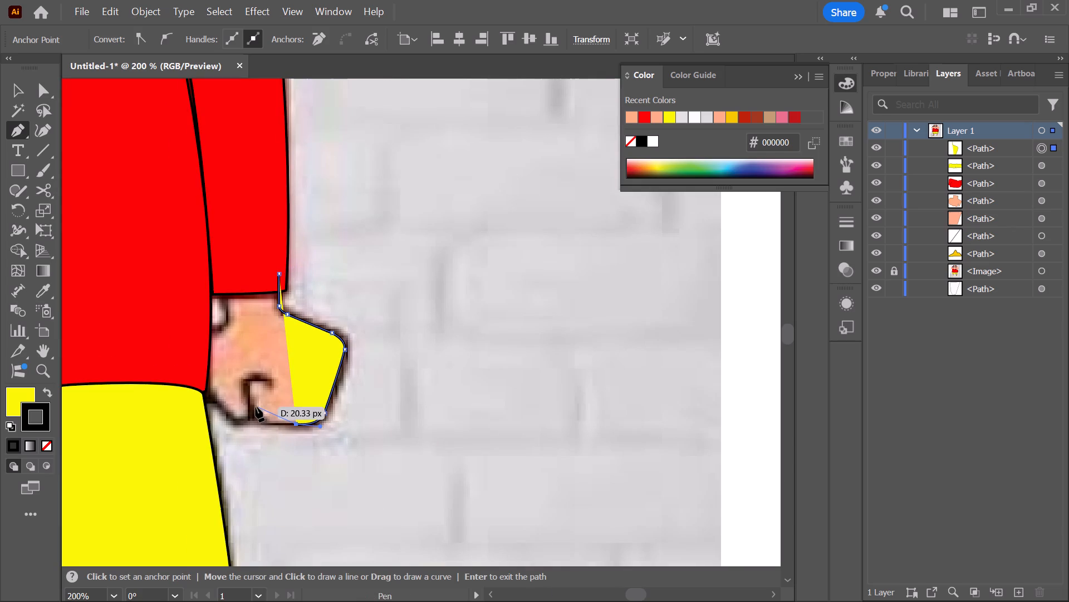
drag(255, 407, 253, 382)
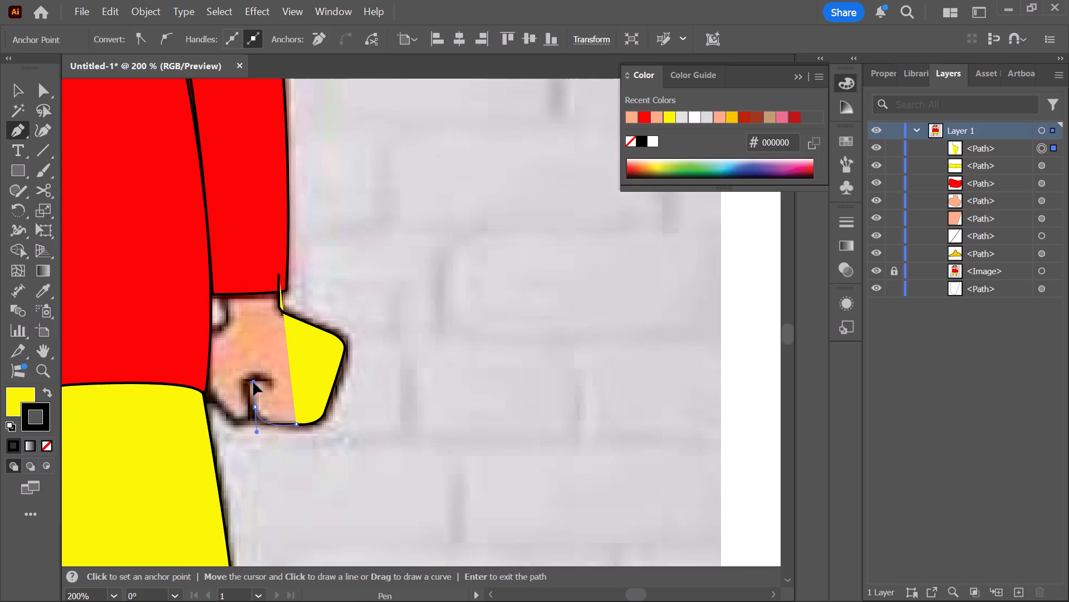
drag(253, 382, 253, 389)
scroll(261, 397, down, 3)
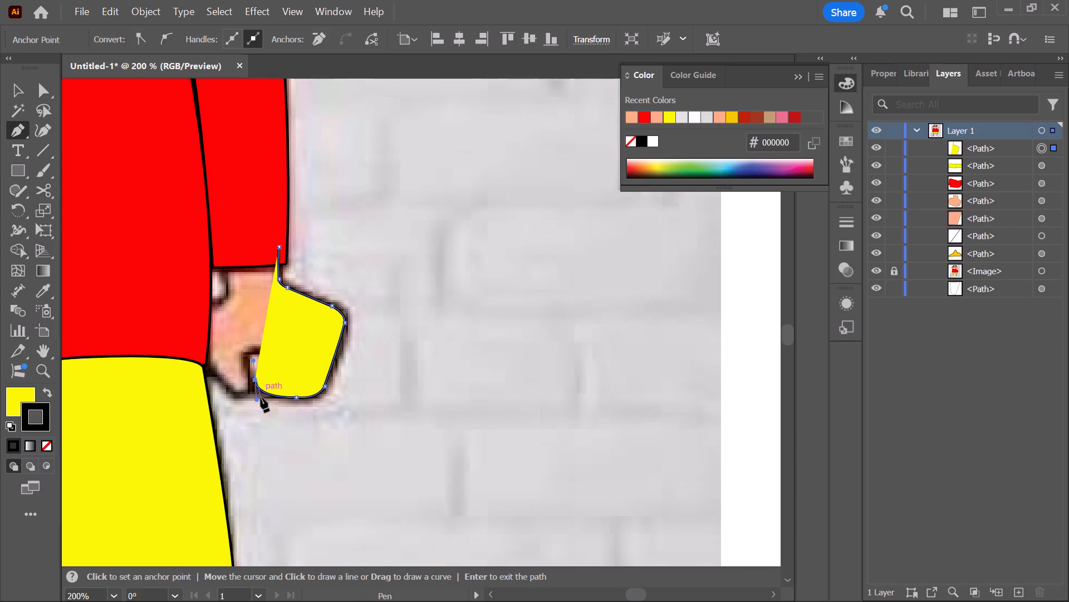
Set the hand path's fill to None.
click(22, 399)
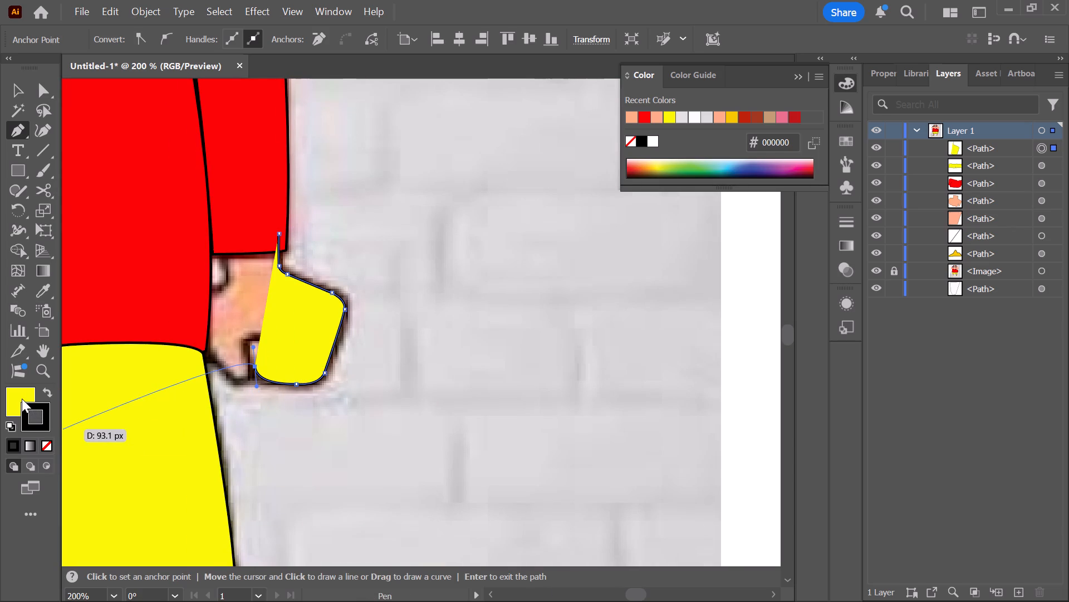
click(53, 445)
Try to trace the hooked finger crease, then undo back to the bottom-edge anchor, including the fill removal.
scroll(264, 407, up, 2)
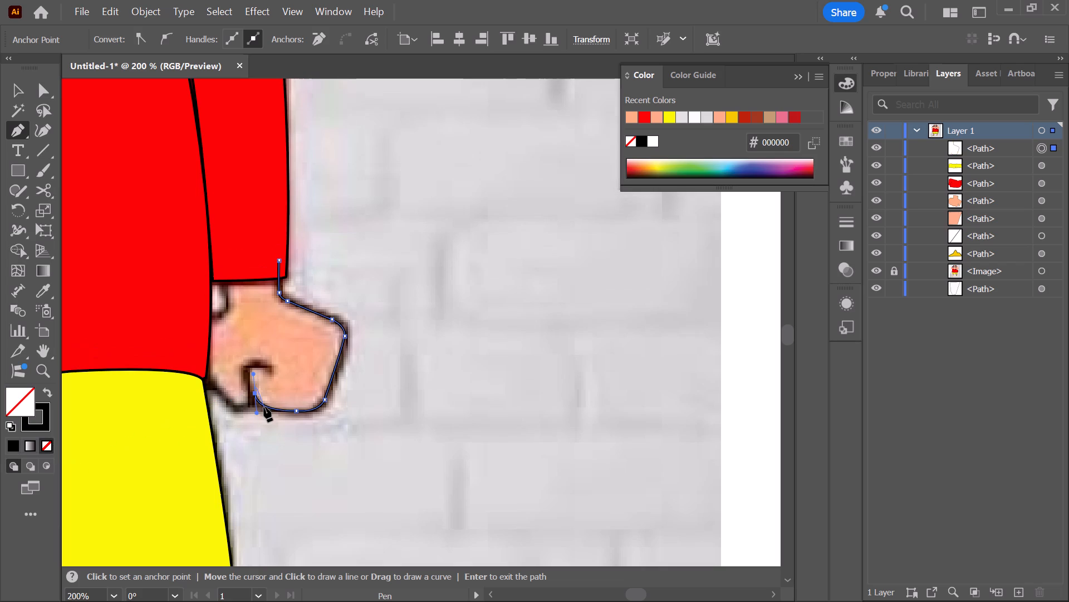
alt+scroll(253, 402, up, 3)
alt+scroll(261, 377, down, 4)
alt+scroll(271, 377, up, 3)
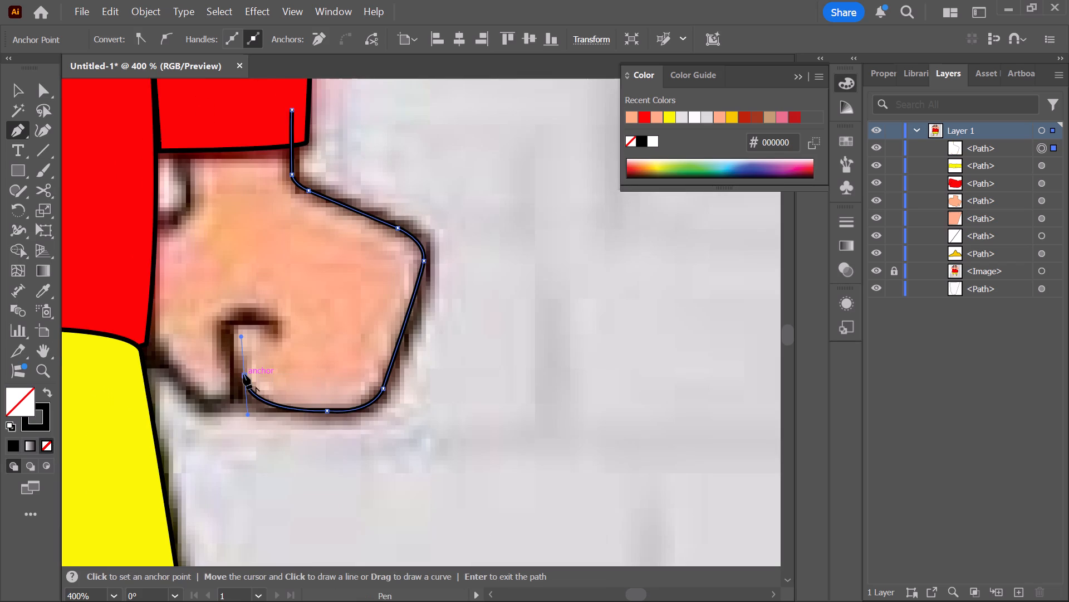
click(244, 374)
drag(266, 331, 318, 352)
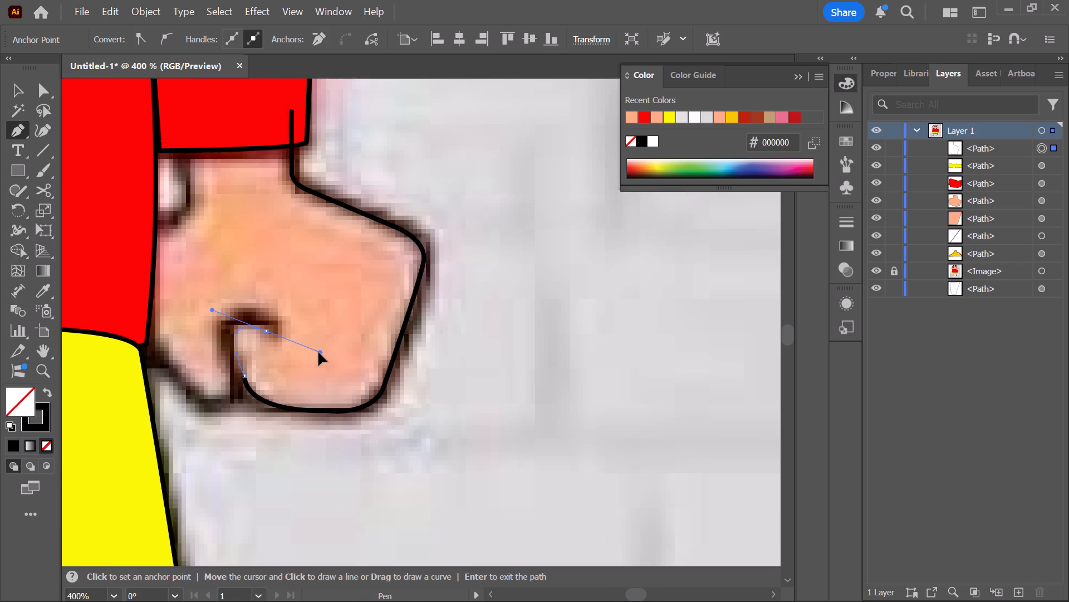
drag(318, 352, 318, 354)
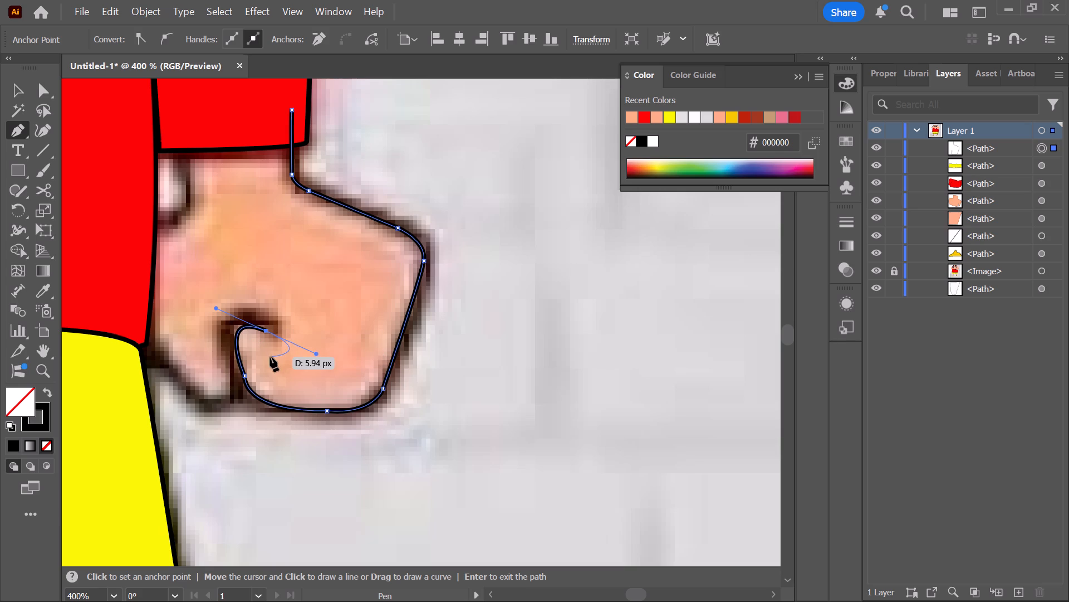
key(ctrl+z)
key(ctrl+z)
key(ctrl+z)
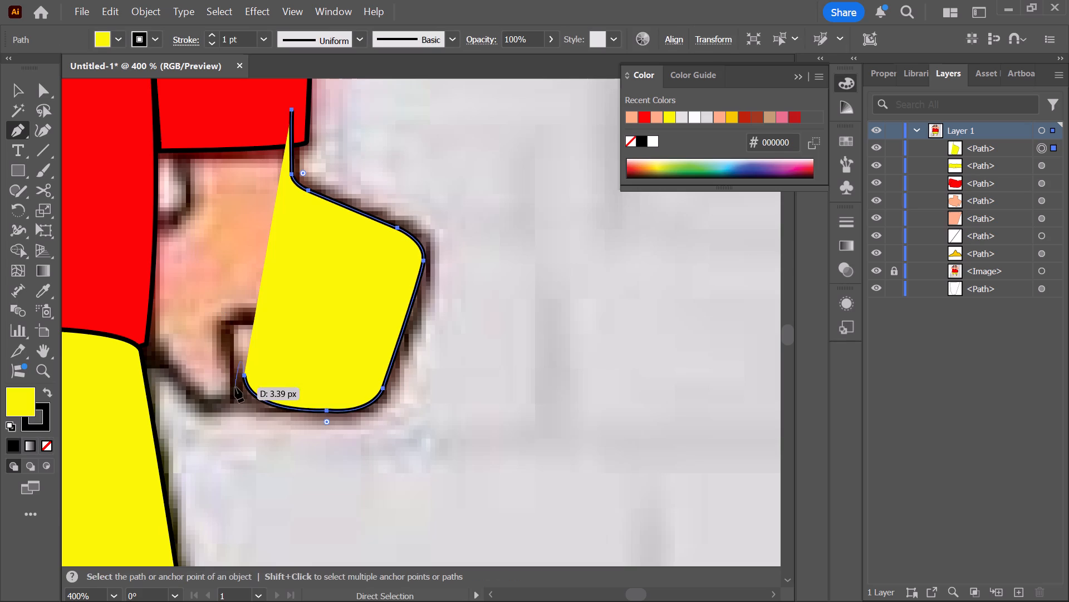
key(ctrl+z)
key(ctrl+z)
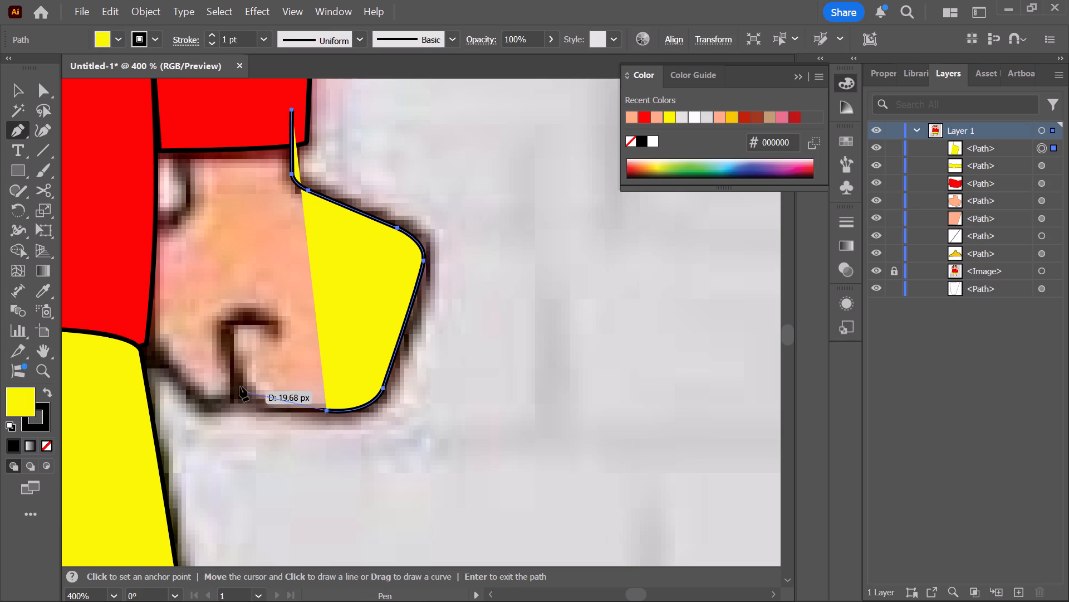
Curve the path from the fist's bottom edge up to the base of the finger crease and remove the outgoing handle.
drag(239, 385, 233, 353)
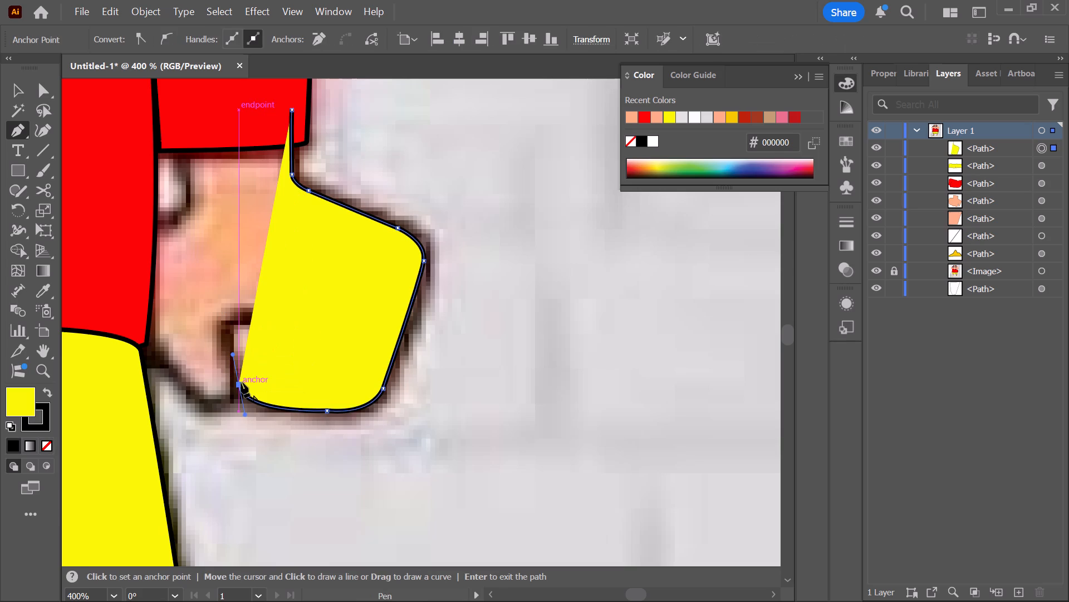
click(240, 382)
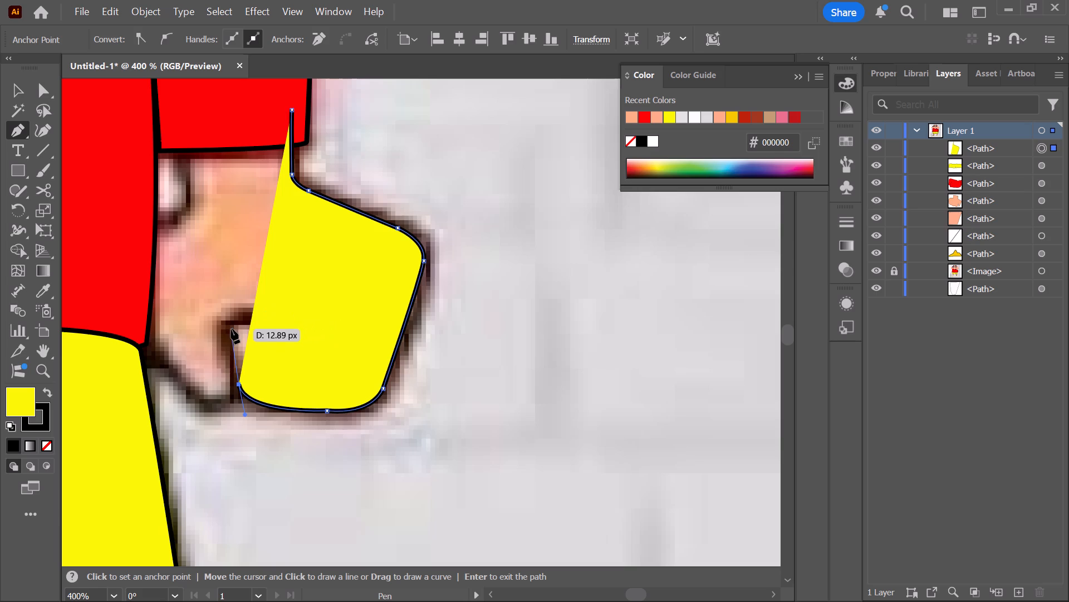
Extend the hand path with a curved segment up the finger crease to its upper corner.
drag(231, 329, 234, 304)
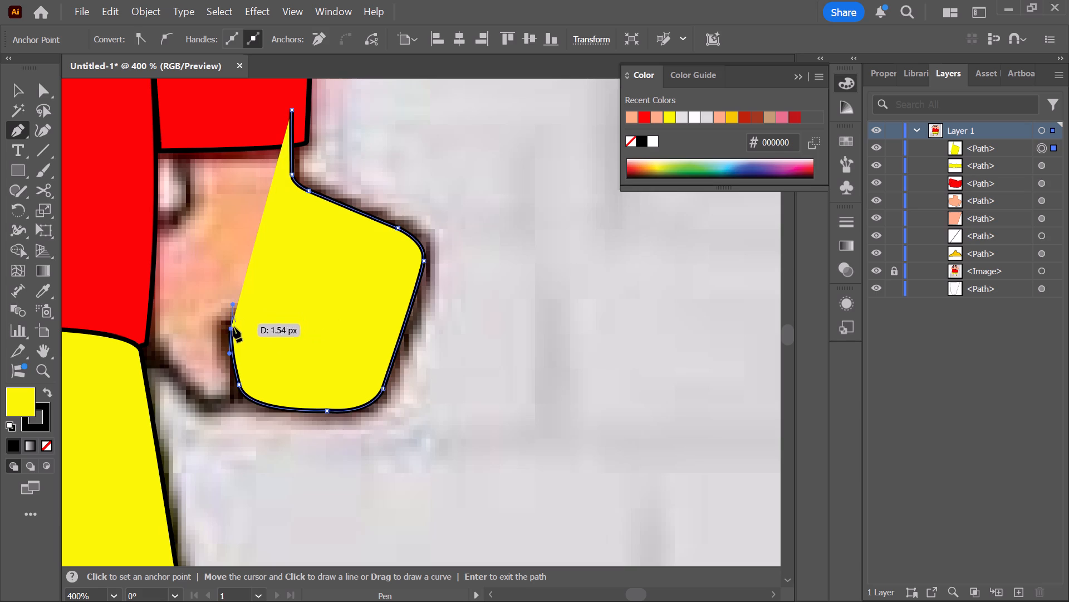
Set the hand path's fill to None.
click(20, 402)
click(50, 443)
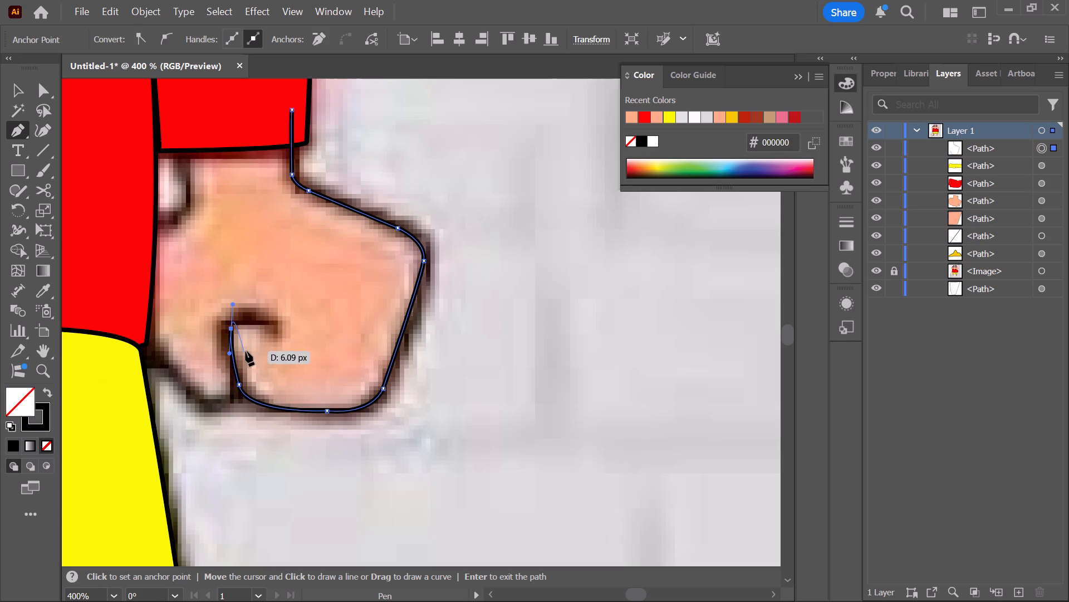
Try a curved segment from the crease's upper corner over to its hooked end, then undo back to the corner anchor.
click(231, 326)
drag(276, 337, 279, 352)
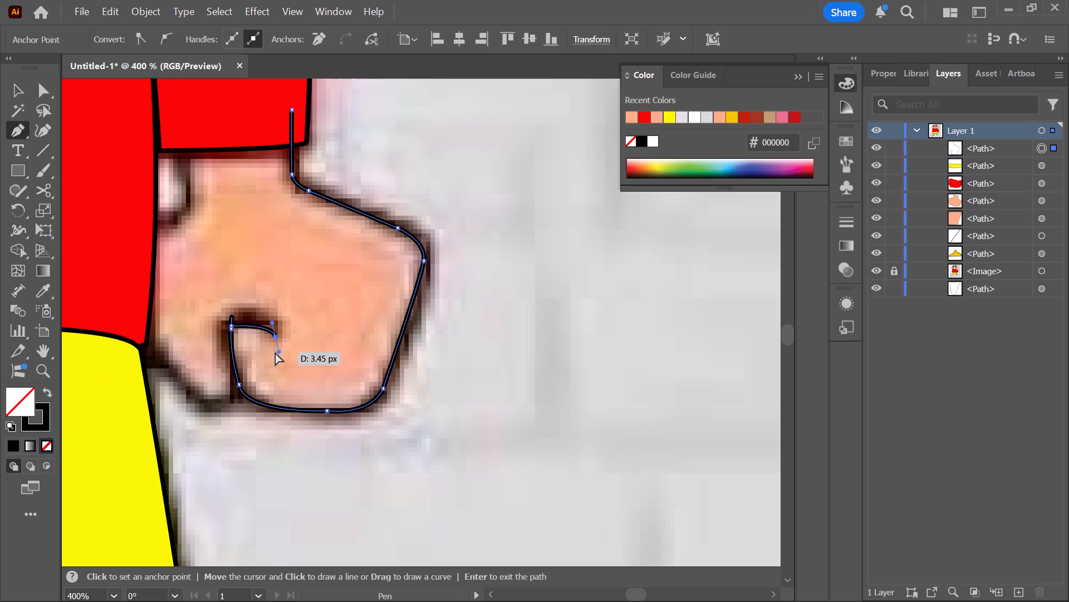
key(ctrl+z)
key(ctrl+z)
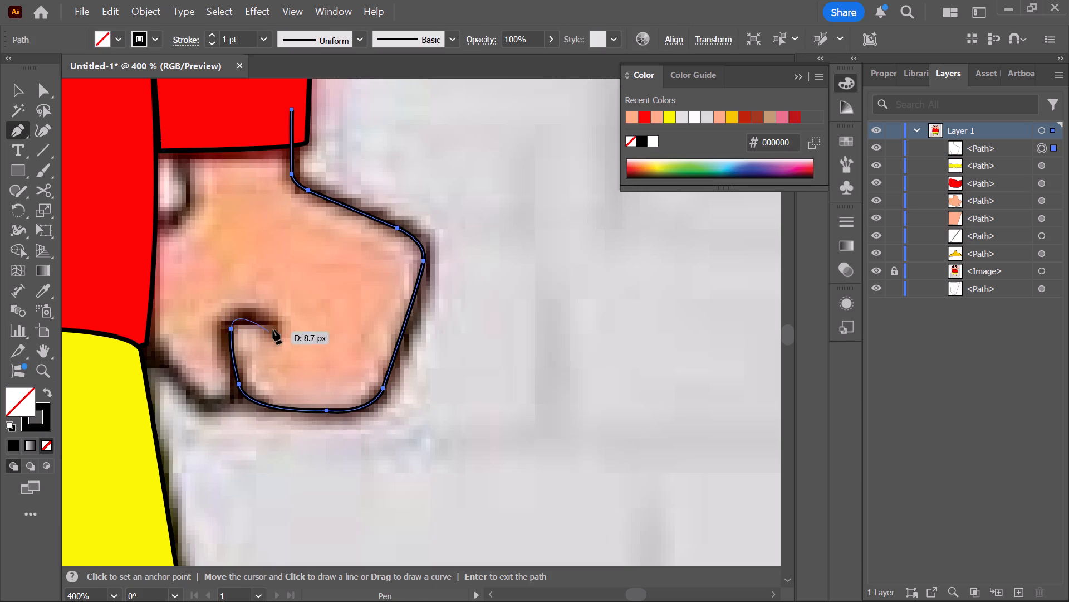
Remove the corner anchor's handle, curve the path over to the crease's hooked end, and add an adjacent anchor for a turn-back.
click(231, 331)
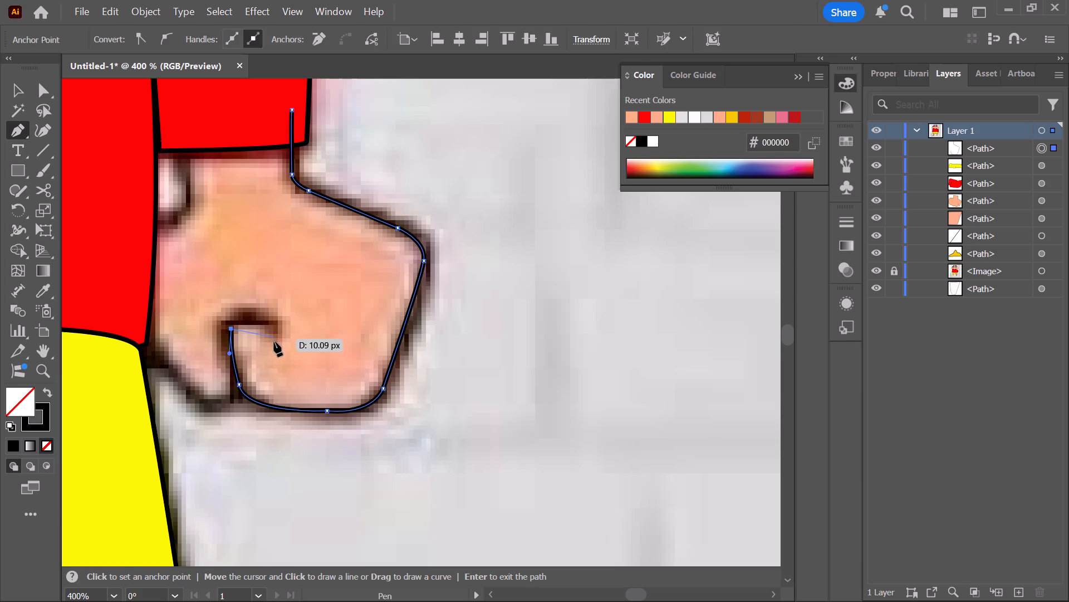
drag(273, 342, 279, 372)
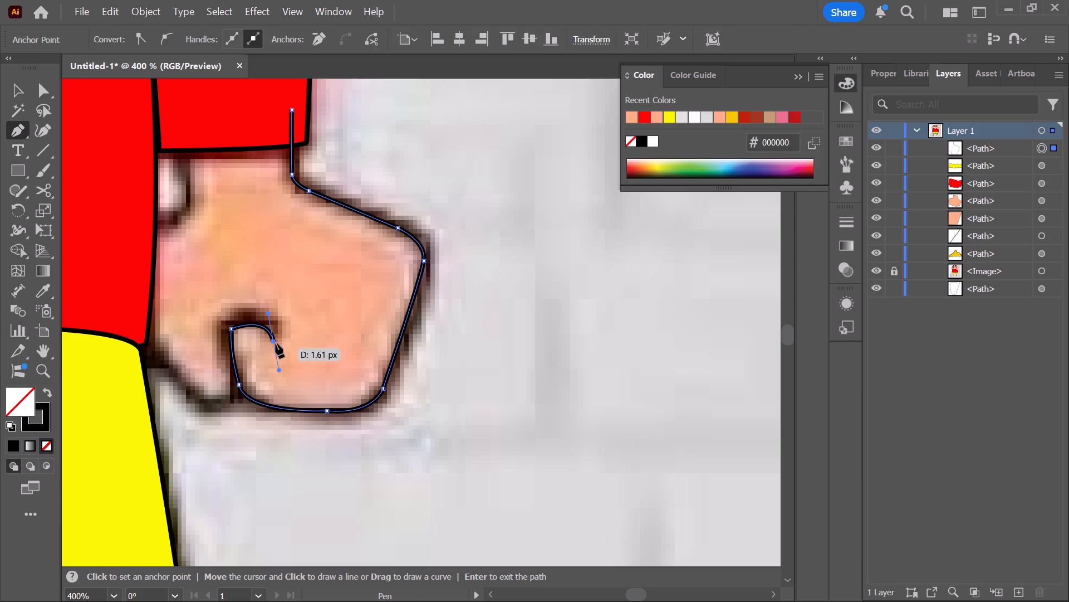
click(271, 342)
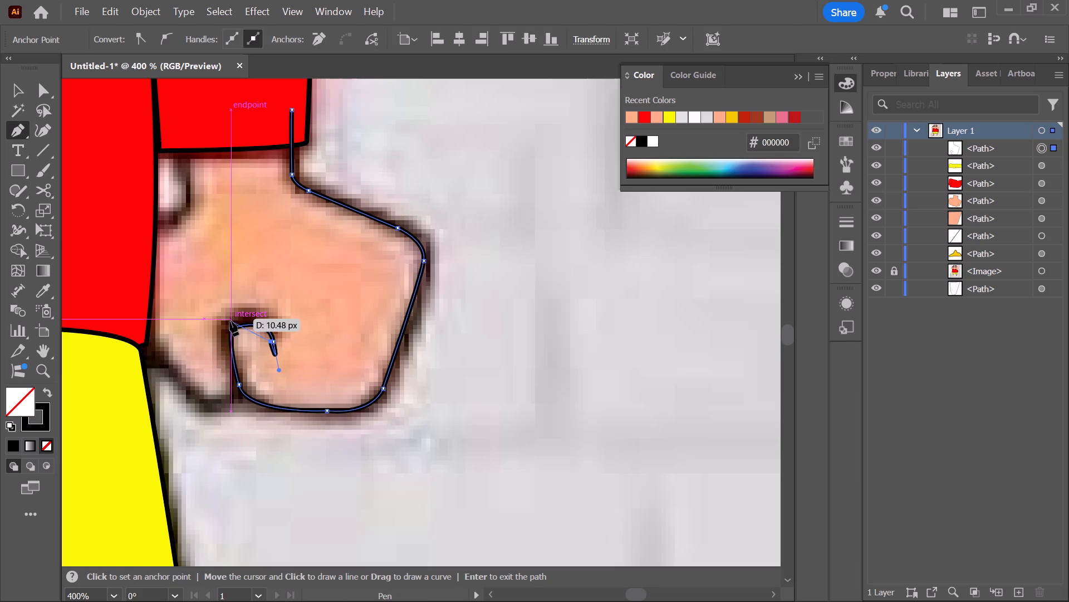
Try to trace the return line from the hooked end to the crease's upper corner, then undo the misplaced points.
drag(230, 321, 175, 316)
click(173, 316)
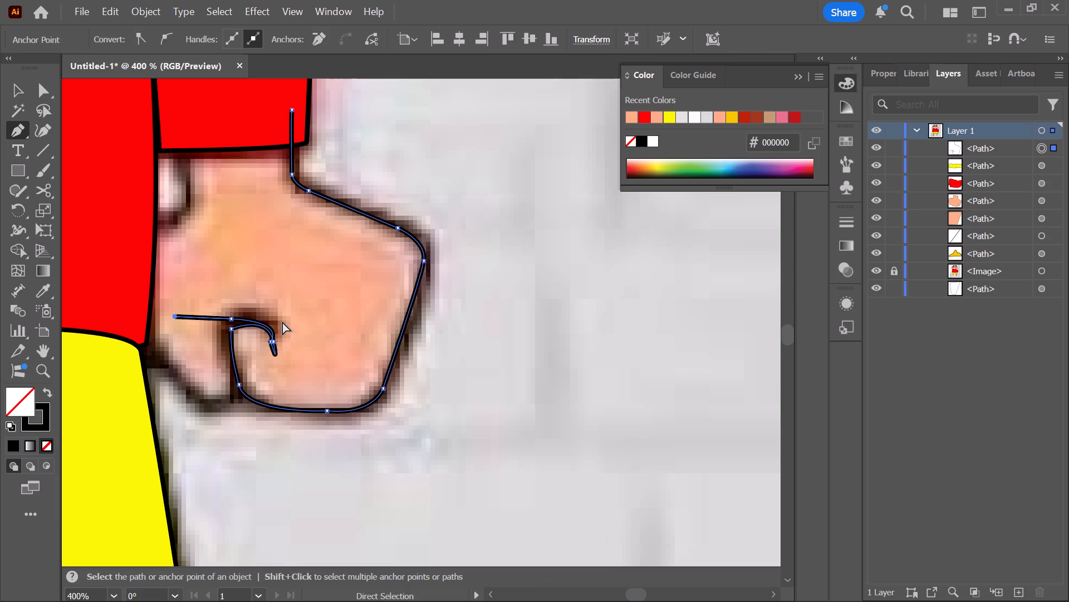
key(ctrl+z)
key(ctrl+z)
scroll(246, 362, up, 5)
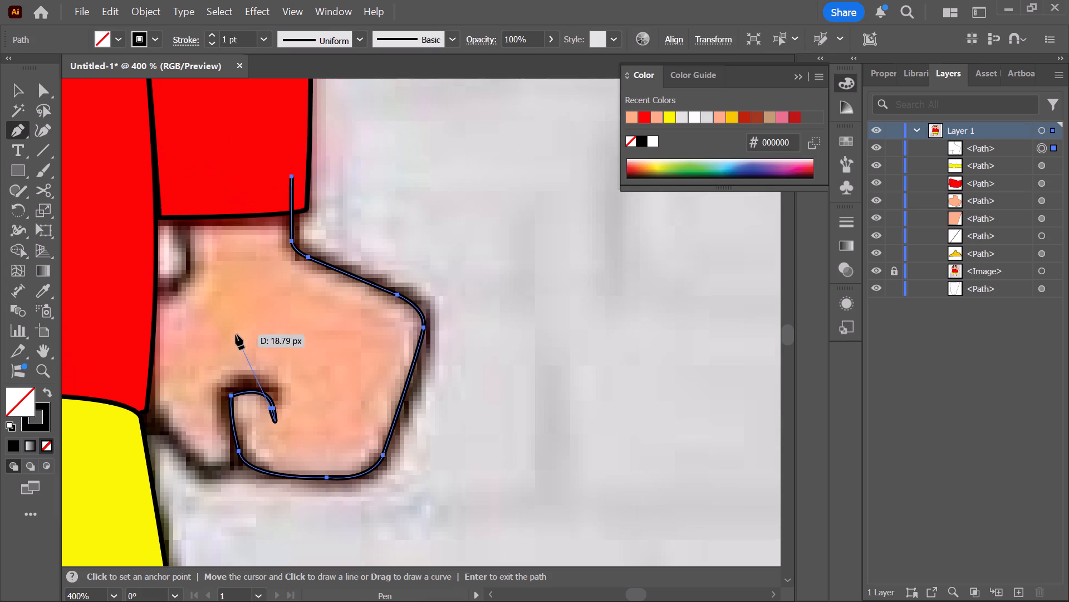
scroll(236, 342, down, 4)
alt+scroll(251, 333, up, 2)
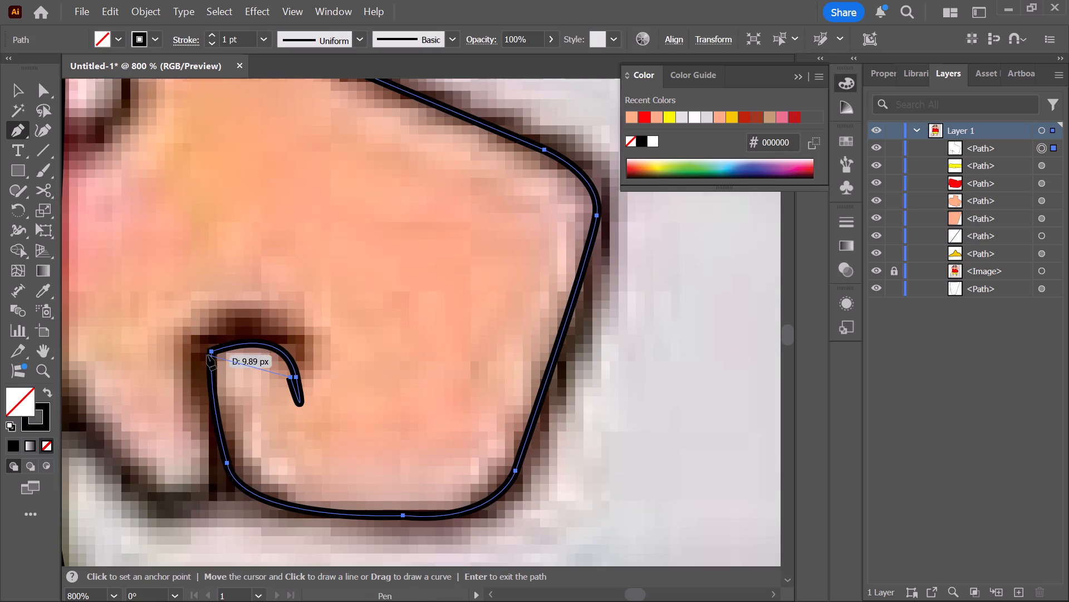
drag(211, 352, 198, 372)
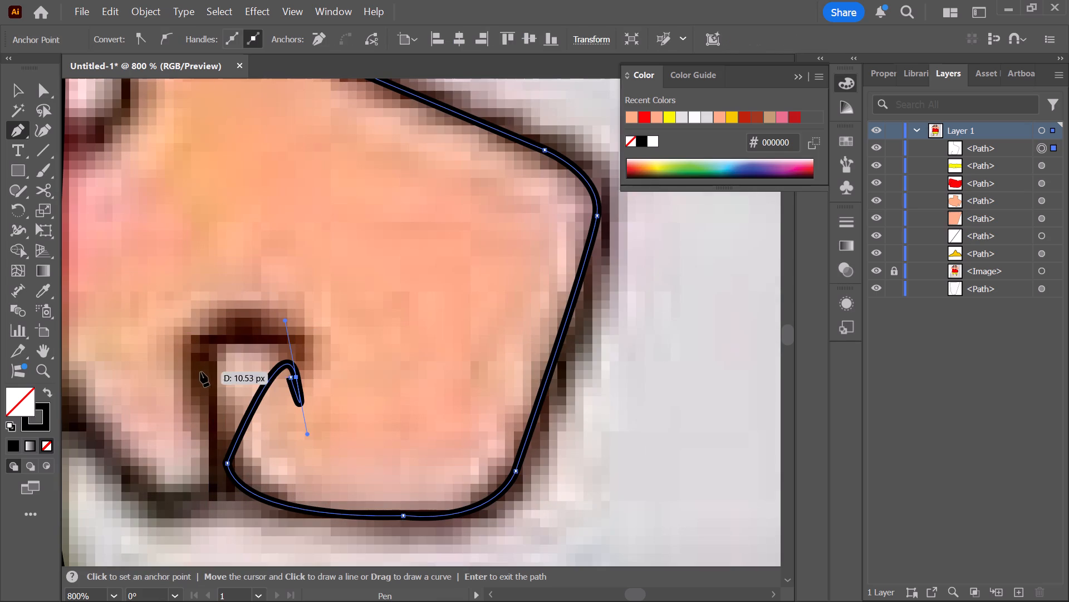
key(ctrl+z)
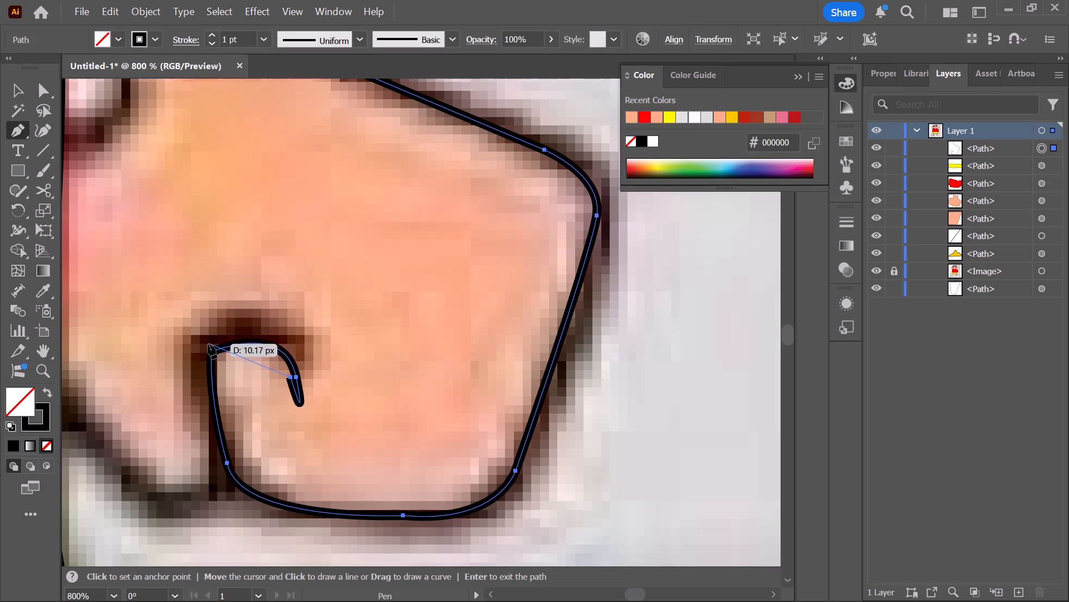
Curve the path from the hooked end back to just above the crease's upper corner and remove the outgoing handle.
drag(211, 344, 140, 375)
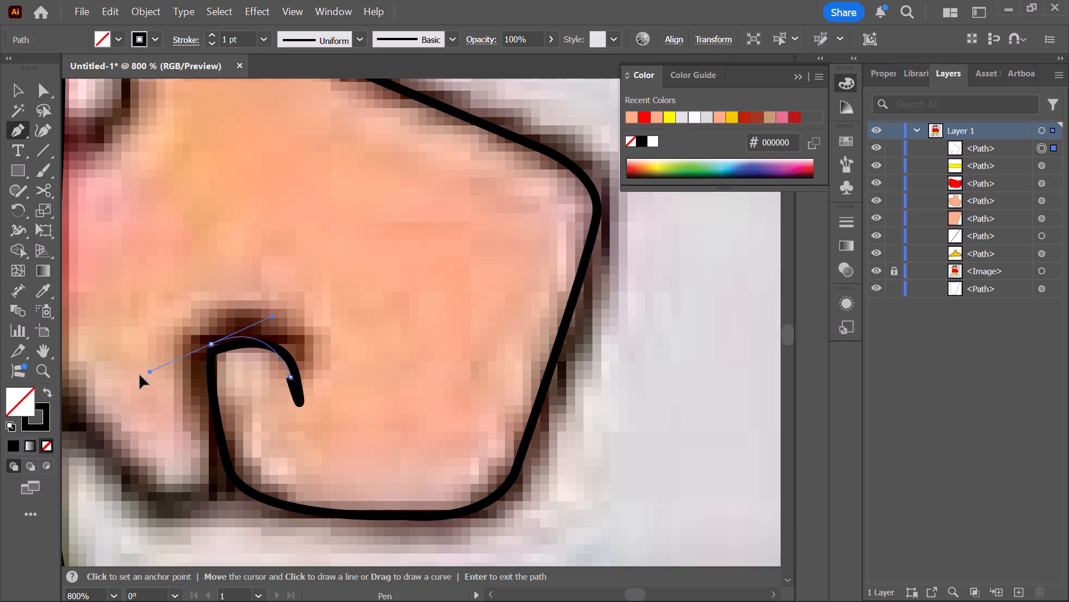
drag(140, 375, 122, 379)
scroll(221, 369, down, 4)
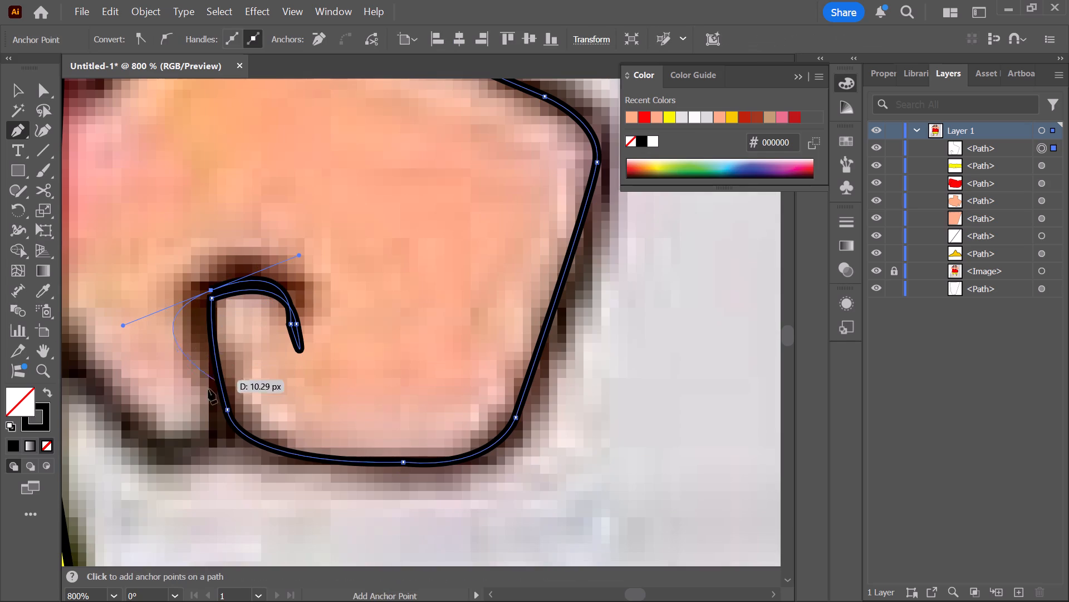
click(210, 289)
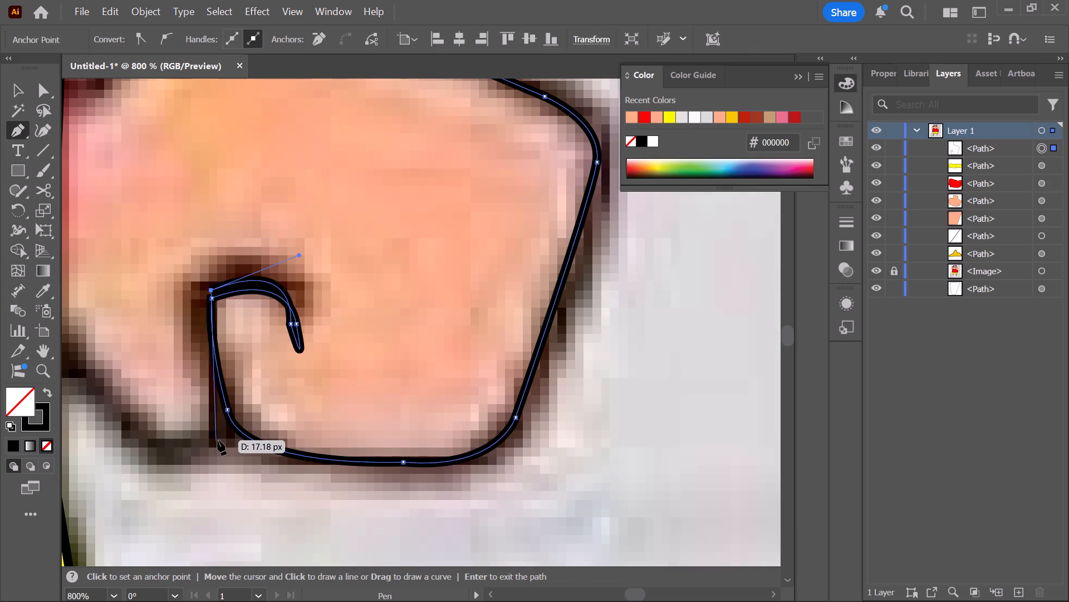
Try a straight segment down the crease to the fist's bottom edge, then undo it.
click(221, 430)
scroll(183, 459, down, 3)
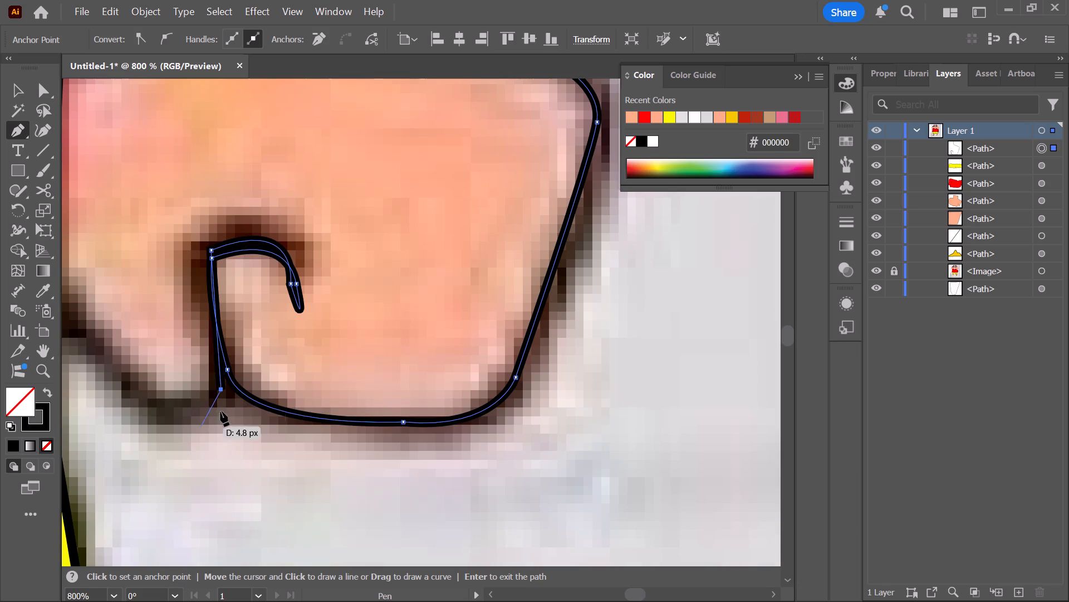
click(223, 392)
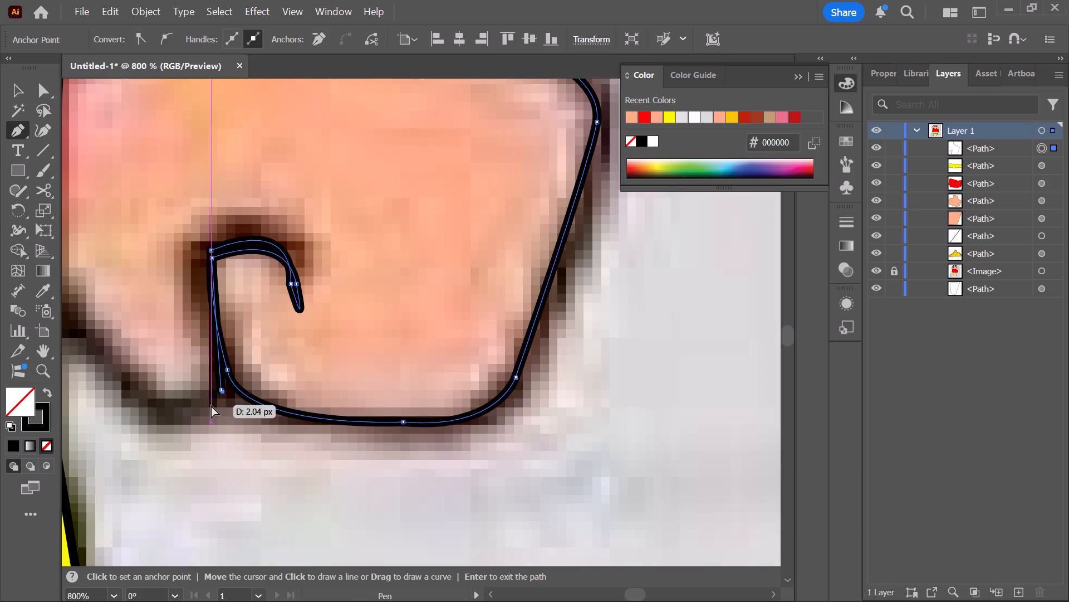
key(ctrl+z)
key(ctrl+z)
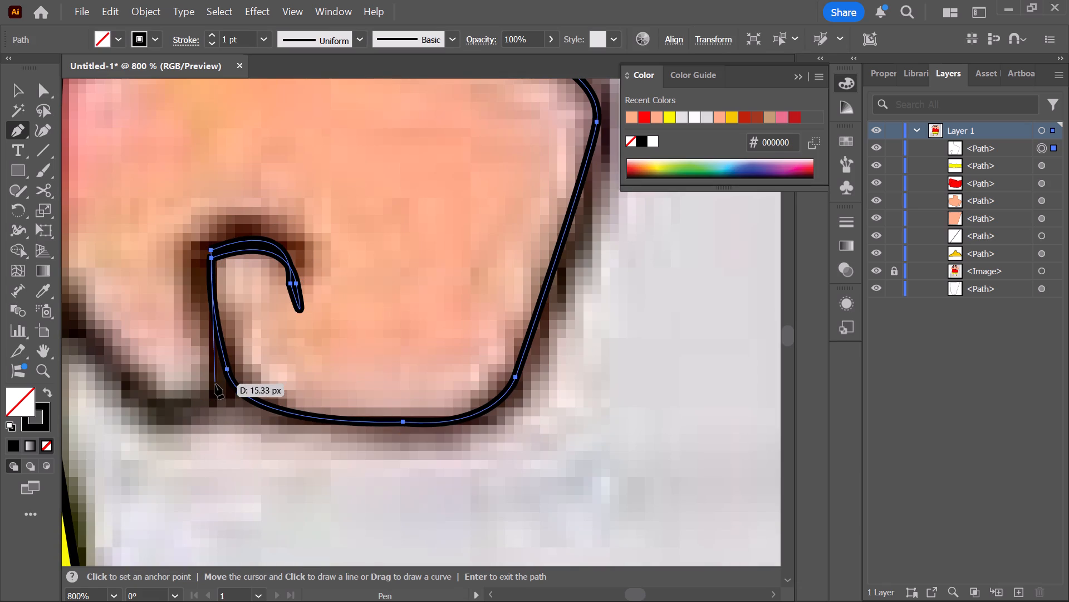
Run the path straight down the crease and curve it around the adjacent finger's tip, ending on a handle-free outgoing side.
click(215, 390)
click(214, 390)
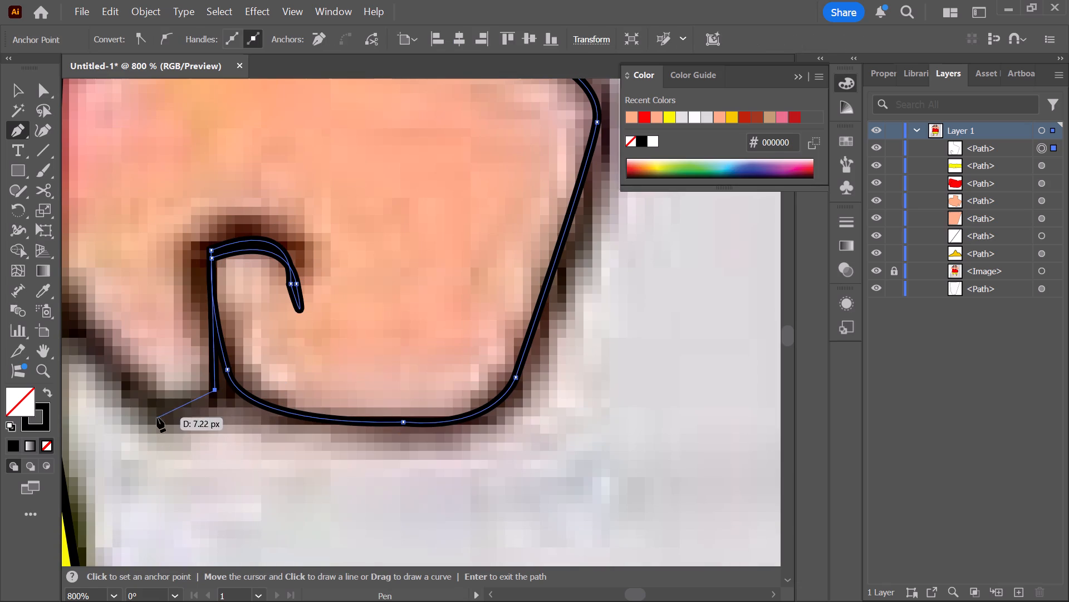
drag(152, 399, 126, 365)
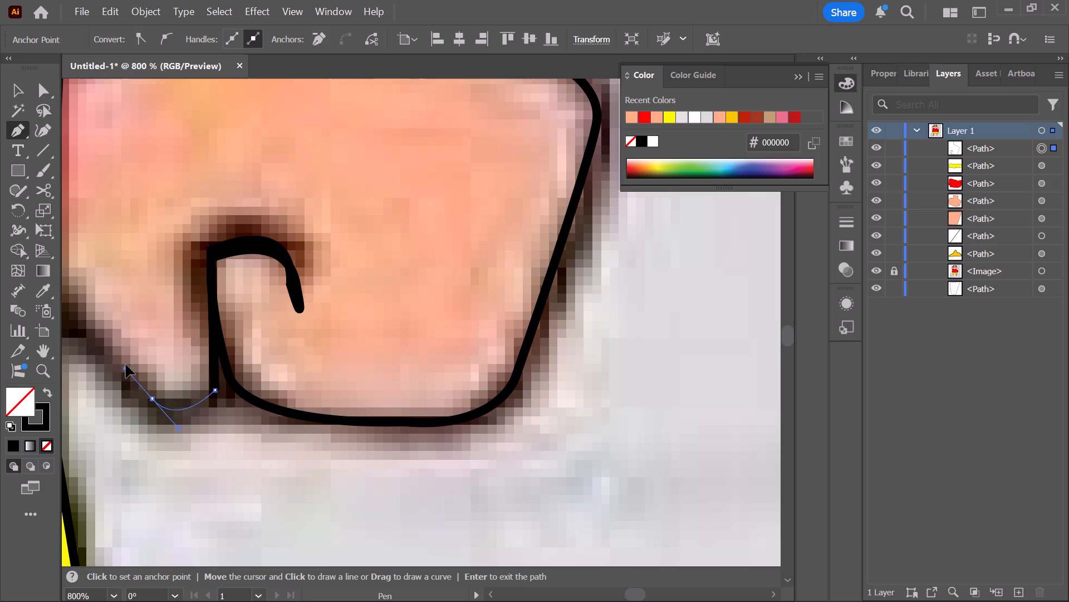
drag(126, 365, 121, 357)
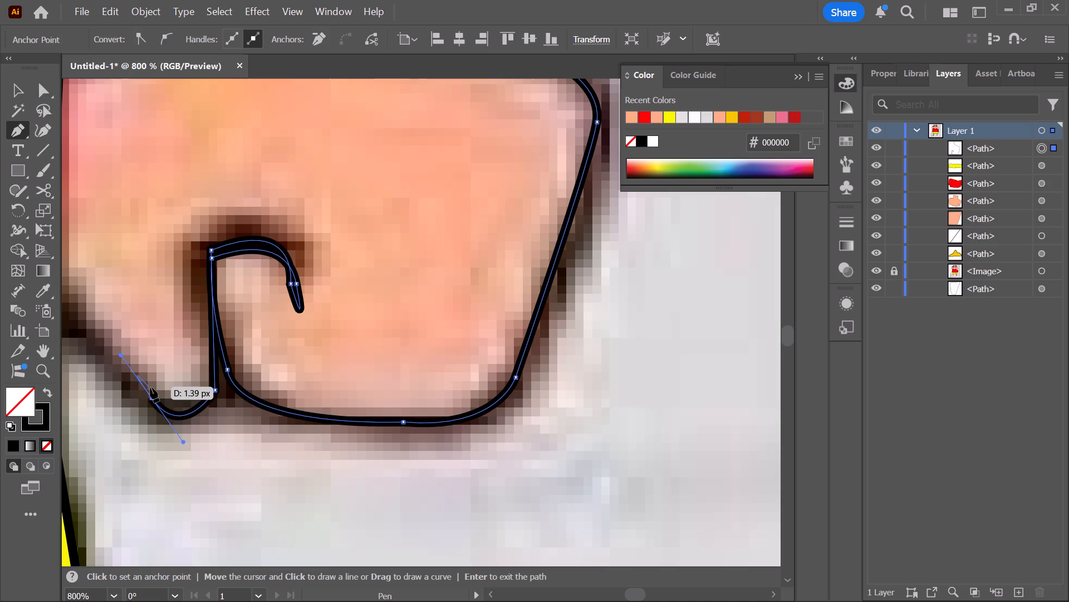
click(150, 401)
key(space)
drag(158, 312, 293, 340)
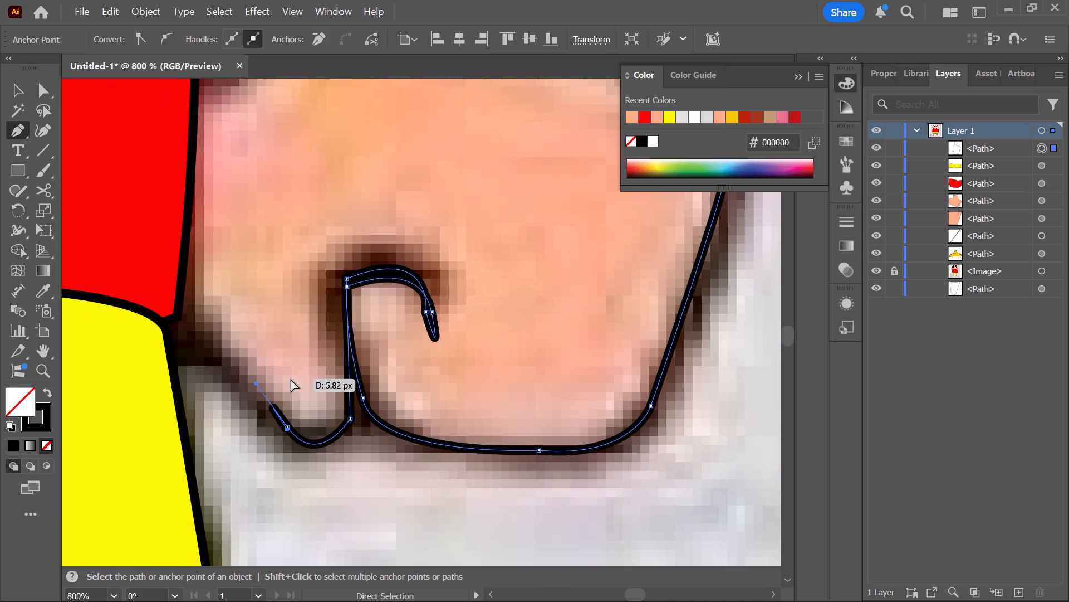
key(ctrl+z)
click(287, 425)
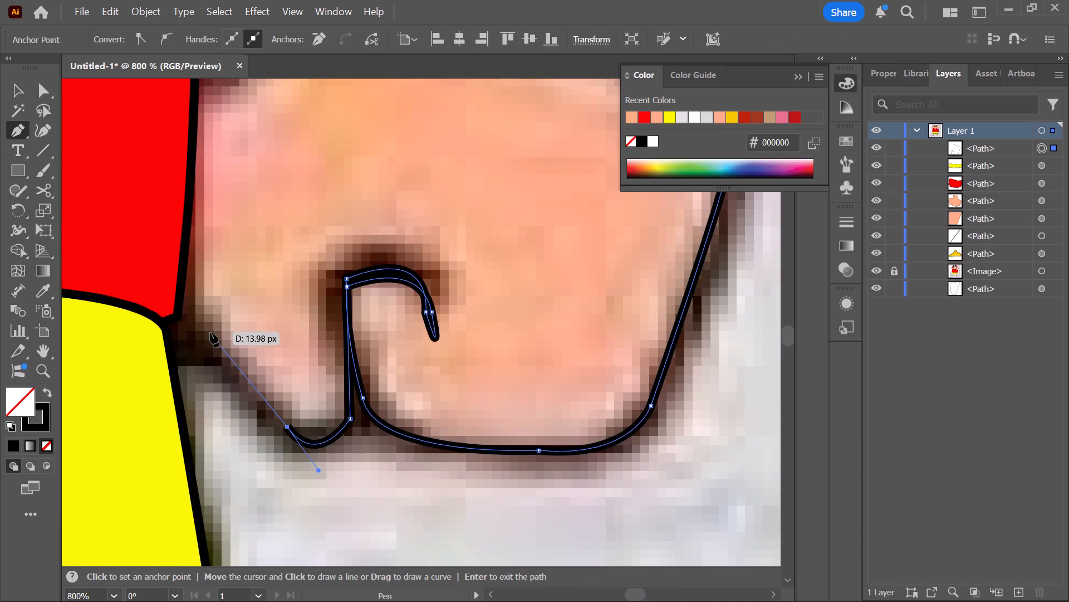
Extend the hand path along the finger's lower edge into the red shirt, with a second straight segment upward inside the shirt.
alt+scroll(206, 334, down, 4)
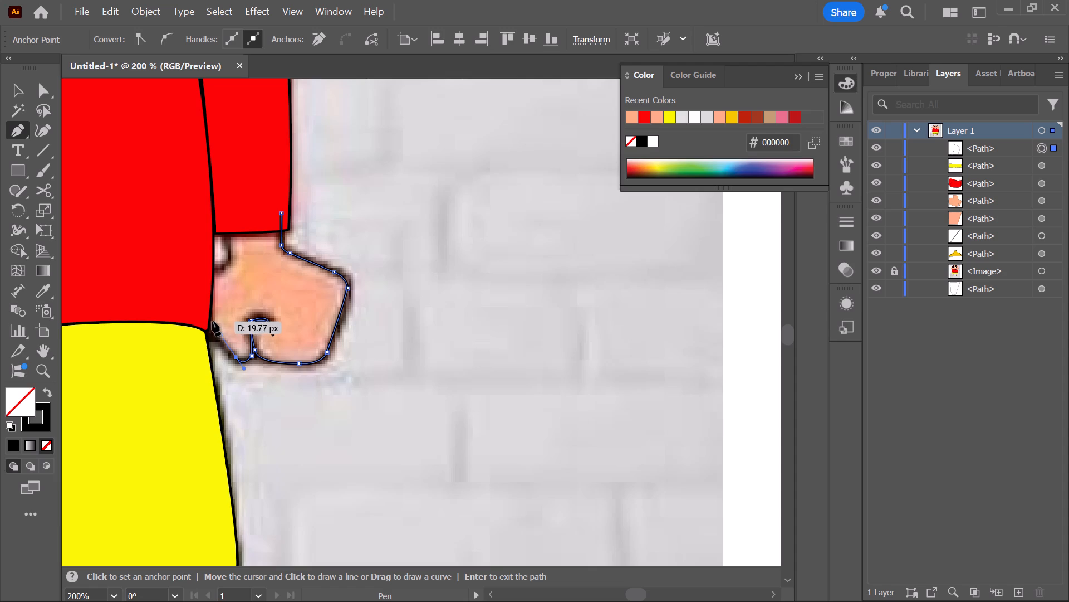
scroll(210, 321, up, 5)
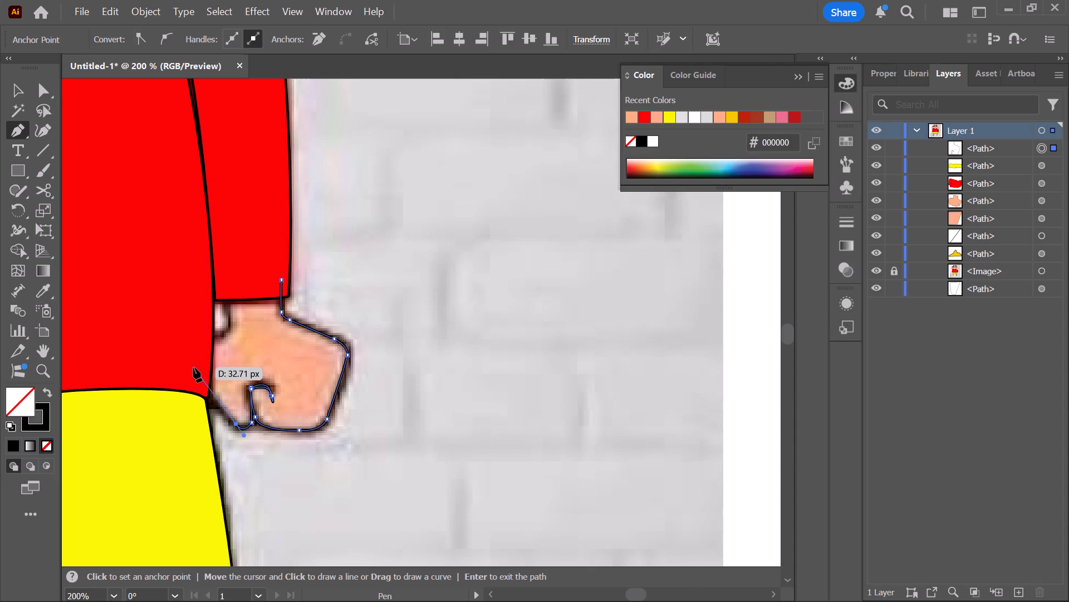
click(187, 367)
scroll(185, 365, up, 2)
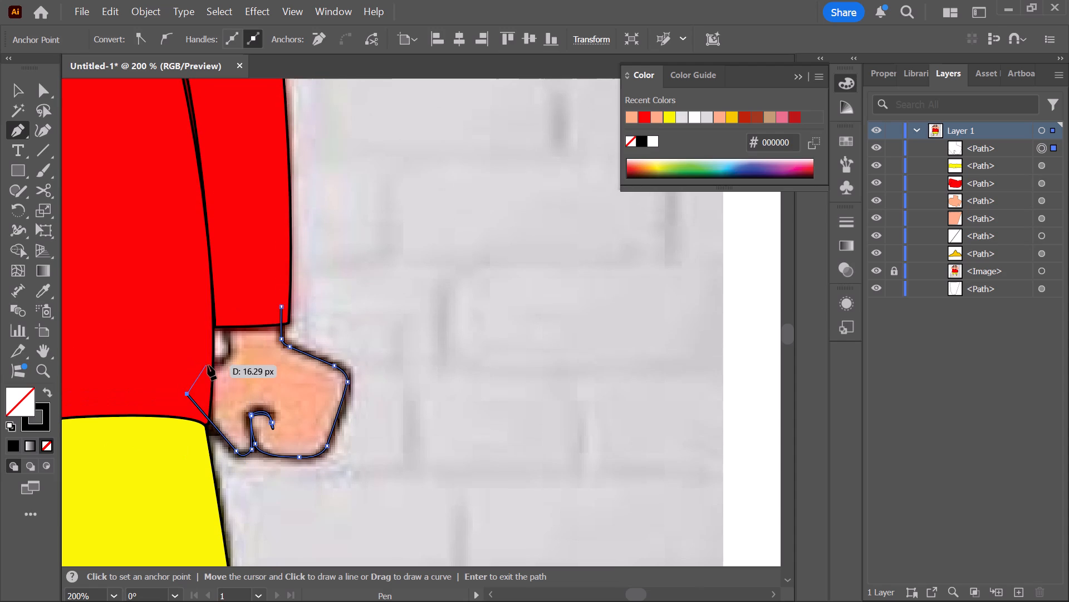
click(190, 369)
Trace the curved inner wrist edge up into the red sleeve and close the hand path at its starting anchor.
scroll(205, 372, up, 4)
alt+scroll(203, 389, up, 2)
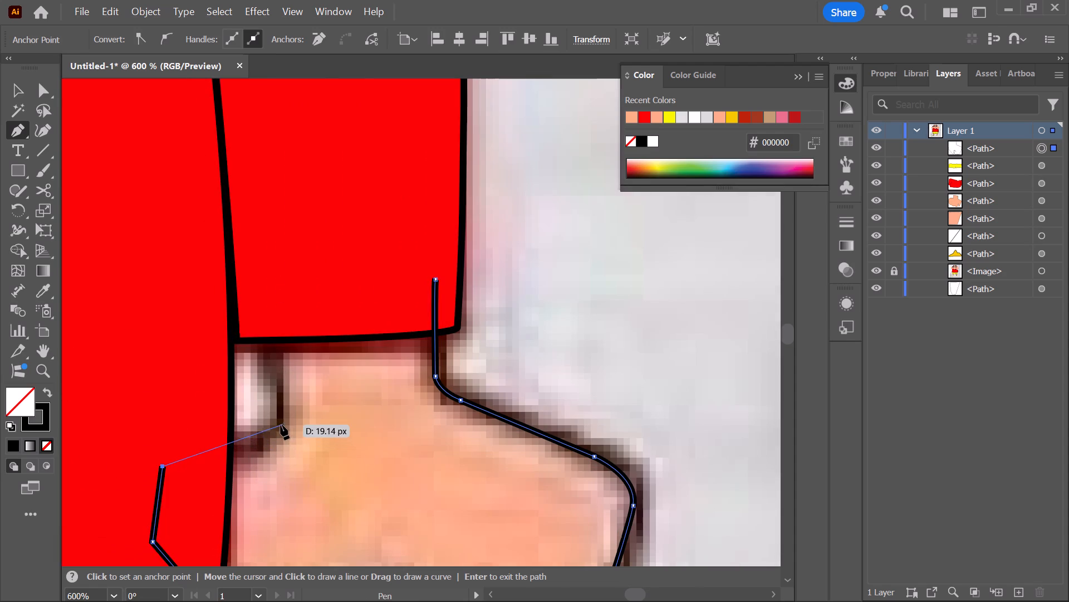
drag(271, 437, 290, 421)
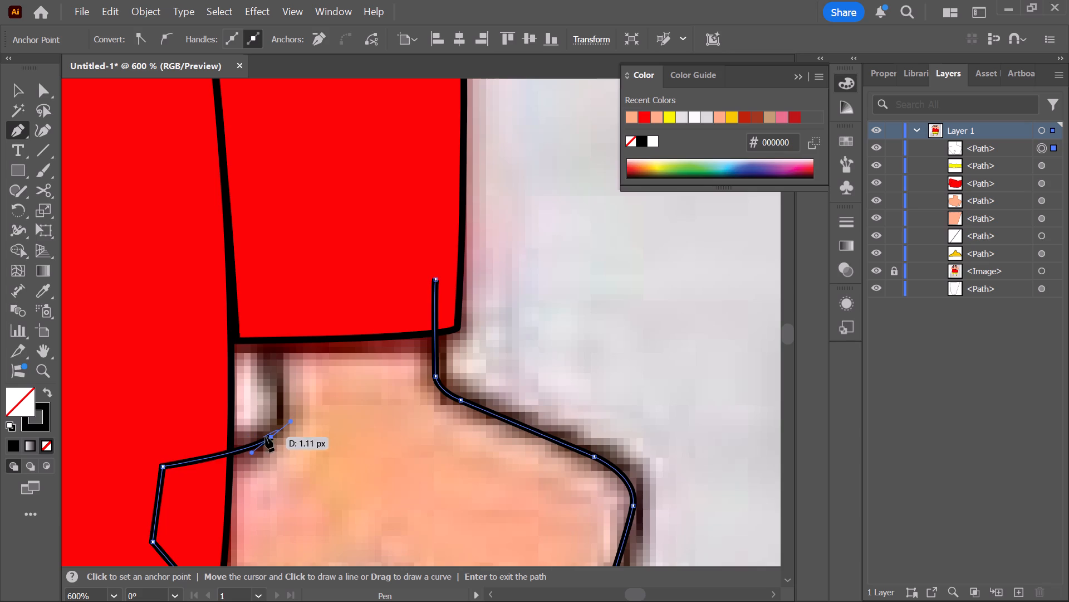
click(268, 437)
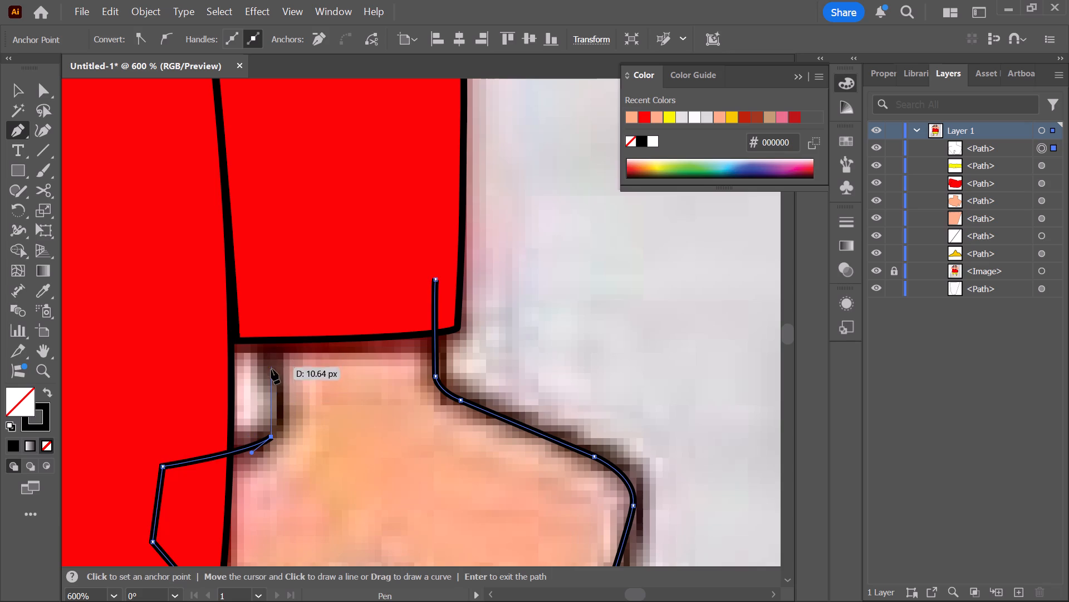
drag(281, 399, 276, 381)
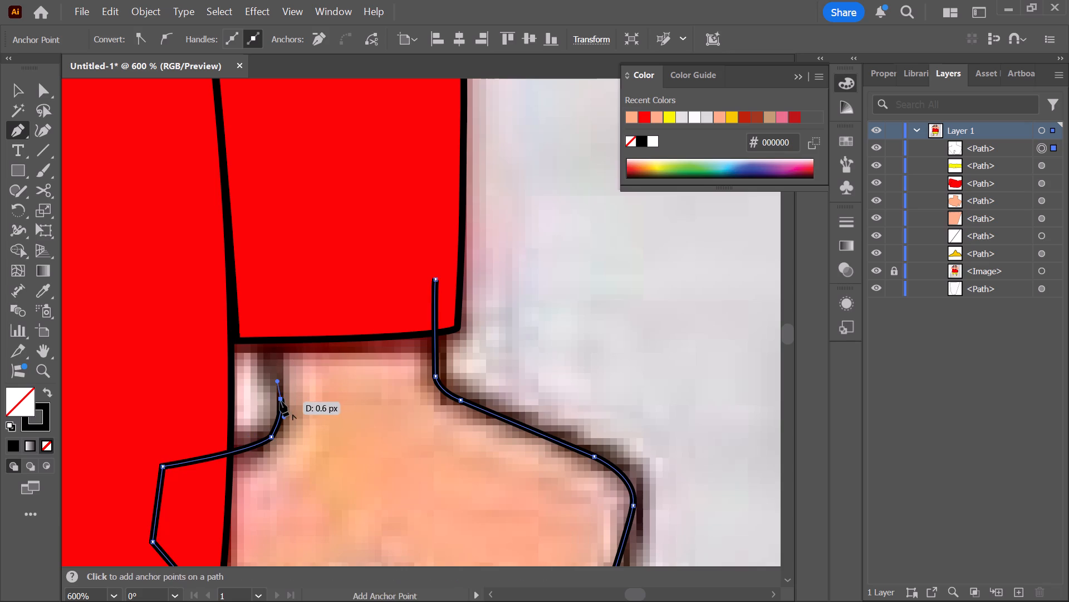
click(280, 401)
click(266, 284)
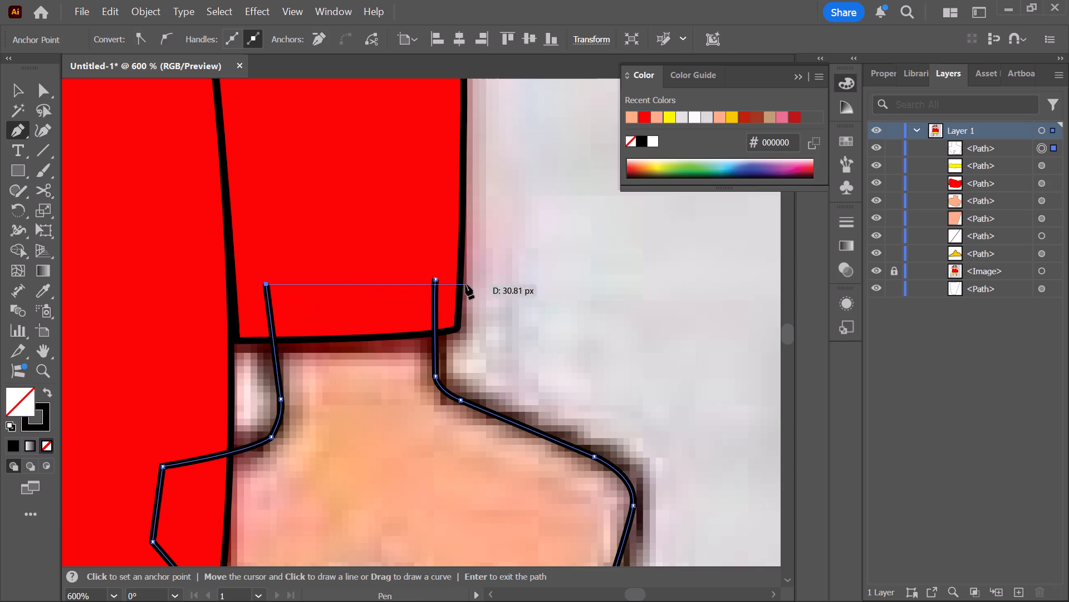
click(434, 278)
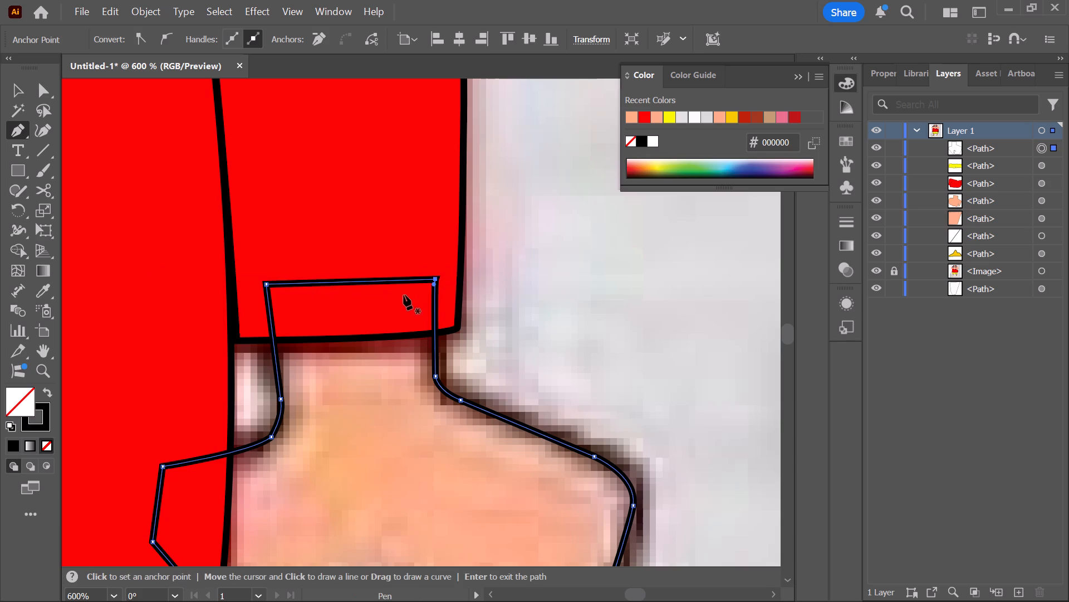
Fill the closed hand path with the skin colour #ffad88 sampled from the reference hand.
alt+scroll(401, 297, down, 4)
click(12, 409)
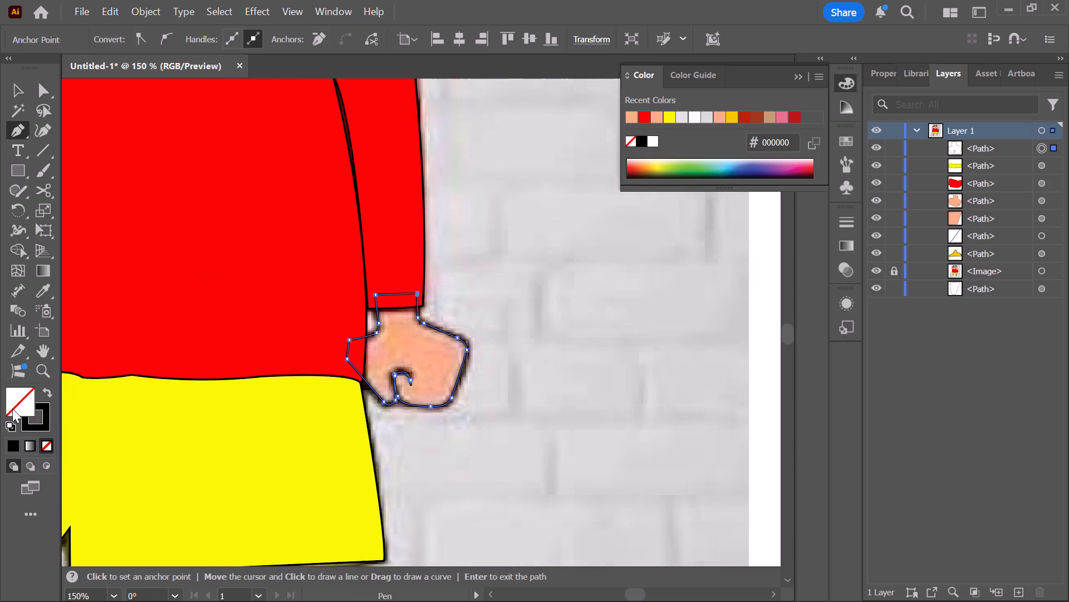
click(49, 296)
click(415, 349)
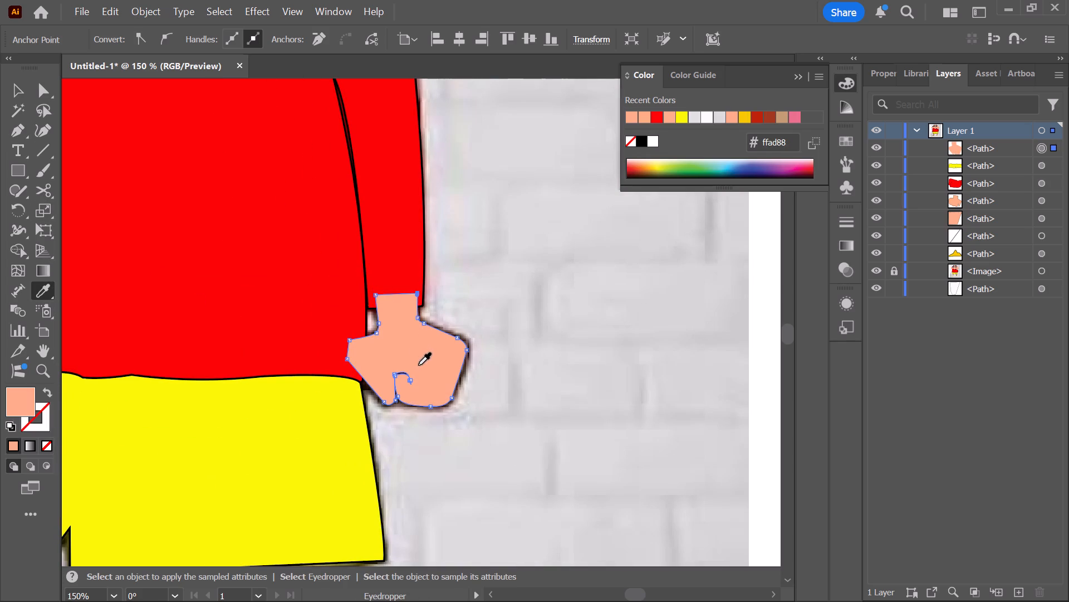
Give the skin-coloured right hand path a black 1 pt outline.
scroll(419, 365, up, 3)
click(46, 420)
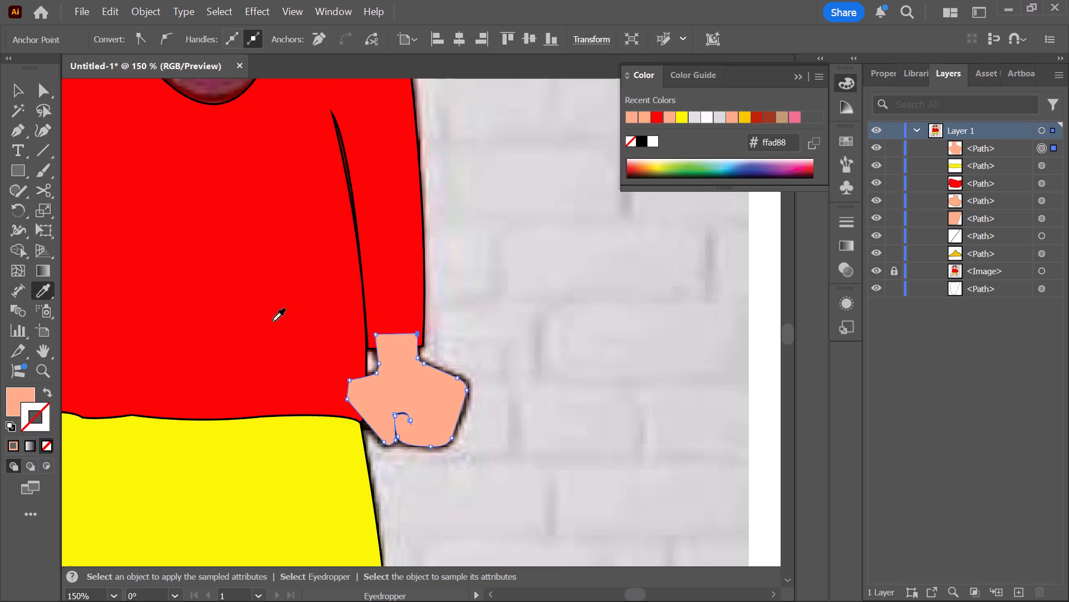
click(874, 79)
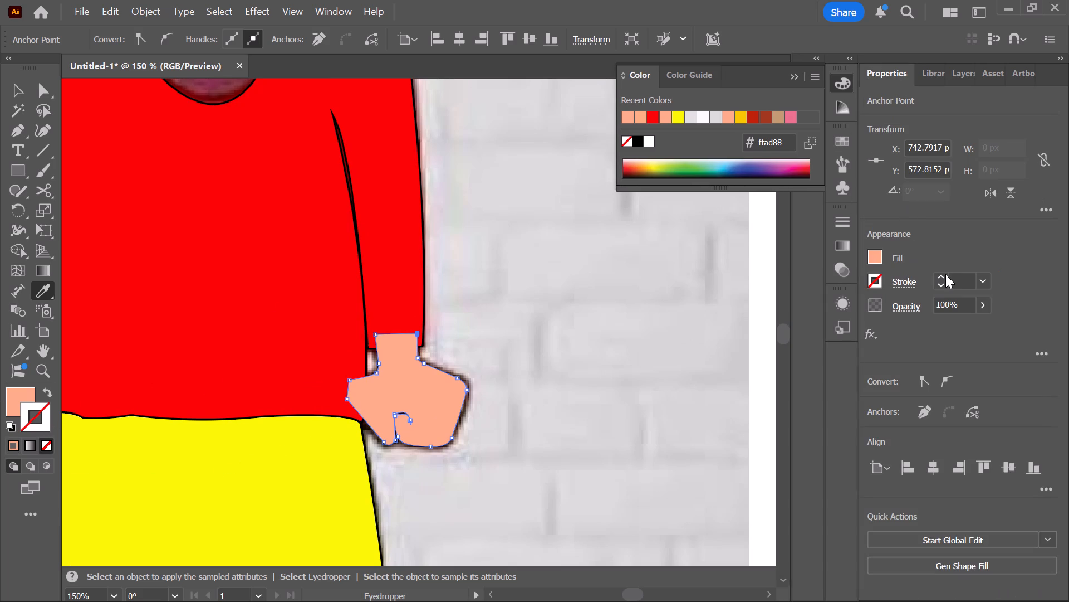
click(943, 274)
double_click(943, 274)
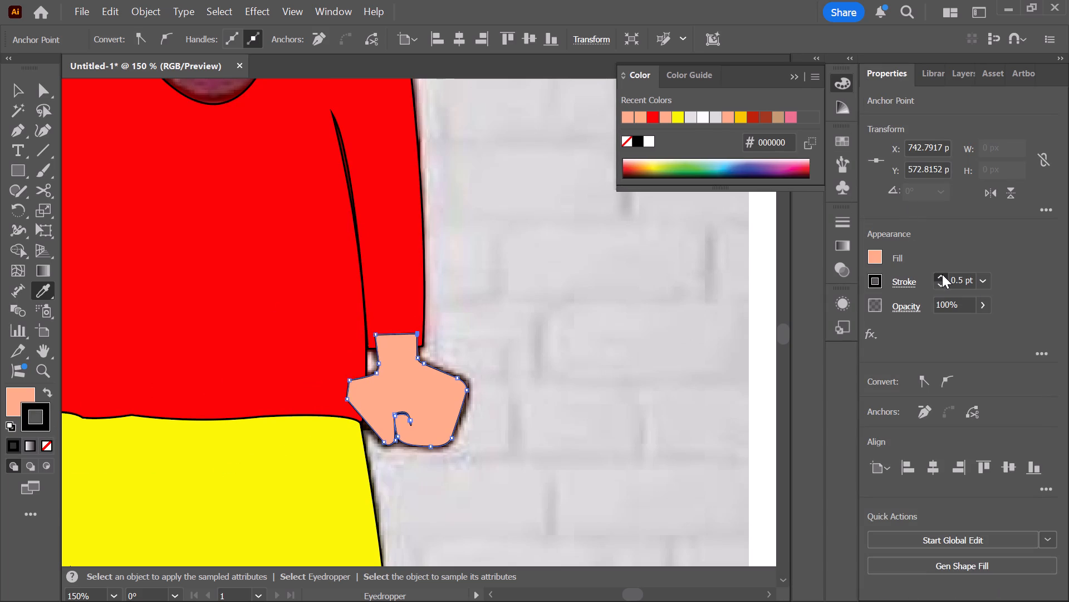
click(942, 274)
Send the outlined right hand path to the back of the stacking order, behind the red sleeve and shirt.
scroll(492, 357, up, 1)
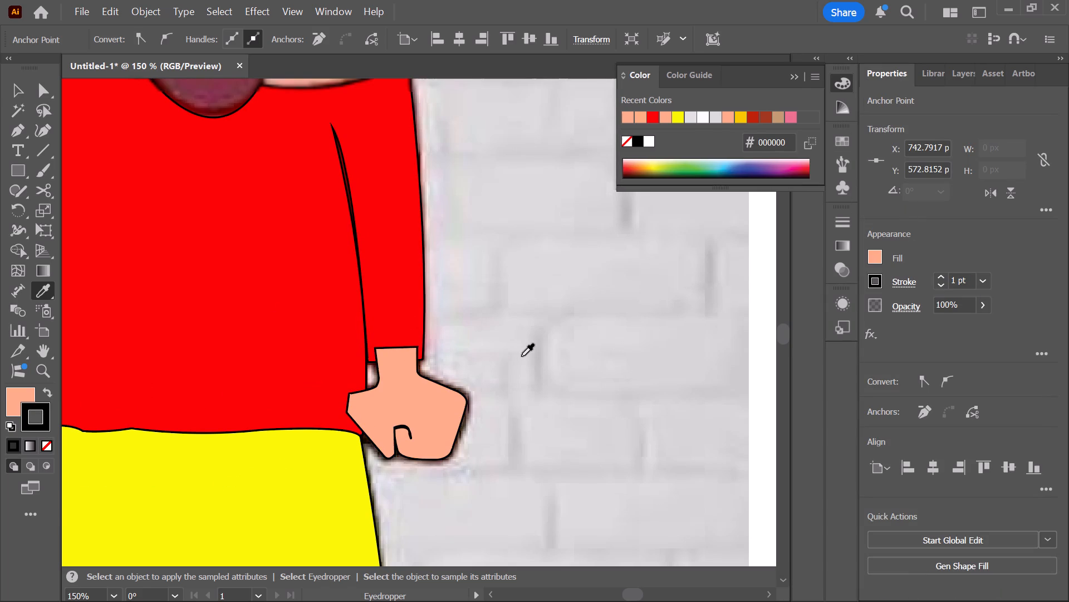
key(v)
click(519, 356)
click(420, 410)
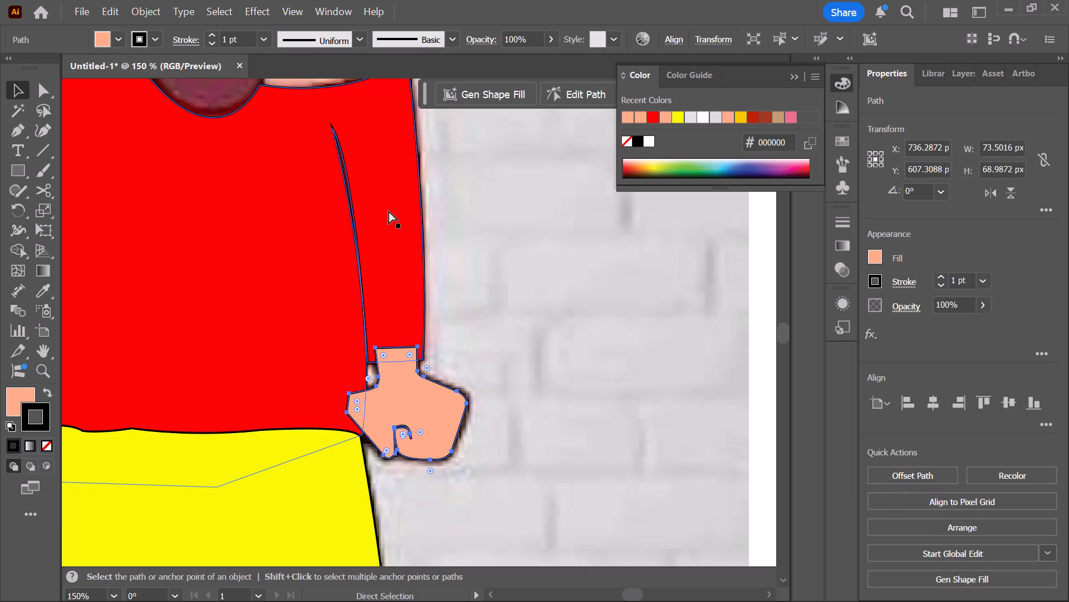
key(ctrl+shift+bracketleft)
click(573, 319)
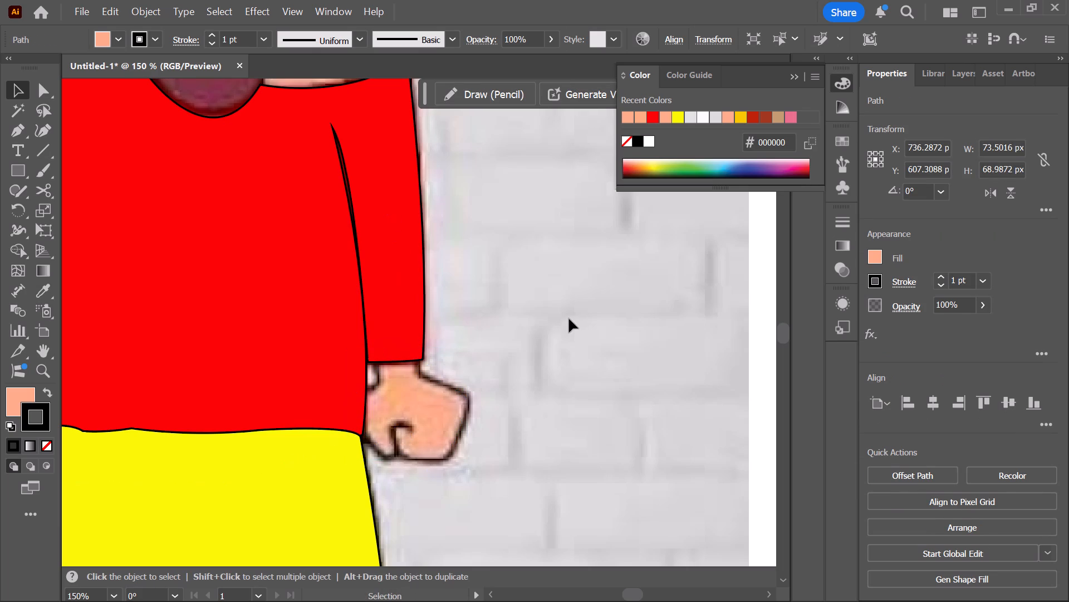
click(393, 402)
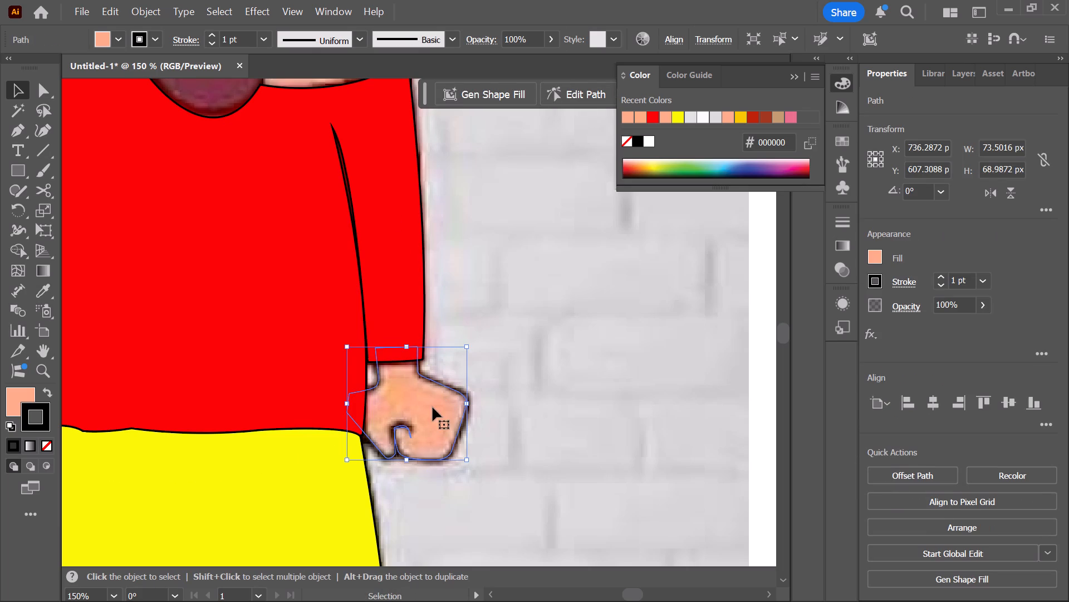
click(626, 256)
click(635, 270)
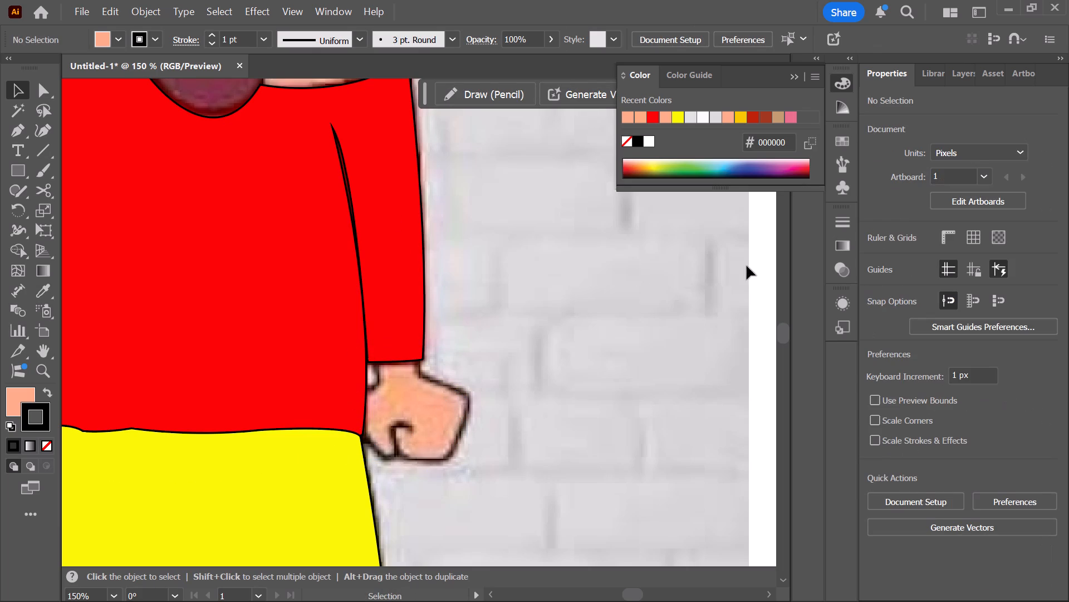
Unlock the reference image, send it to the back behind all the traced paths, and lock it again.
click(923, 82)
click(958, 79)
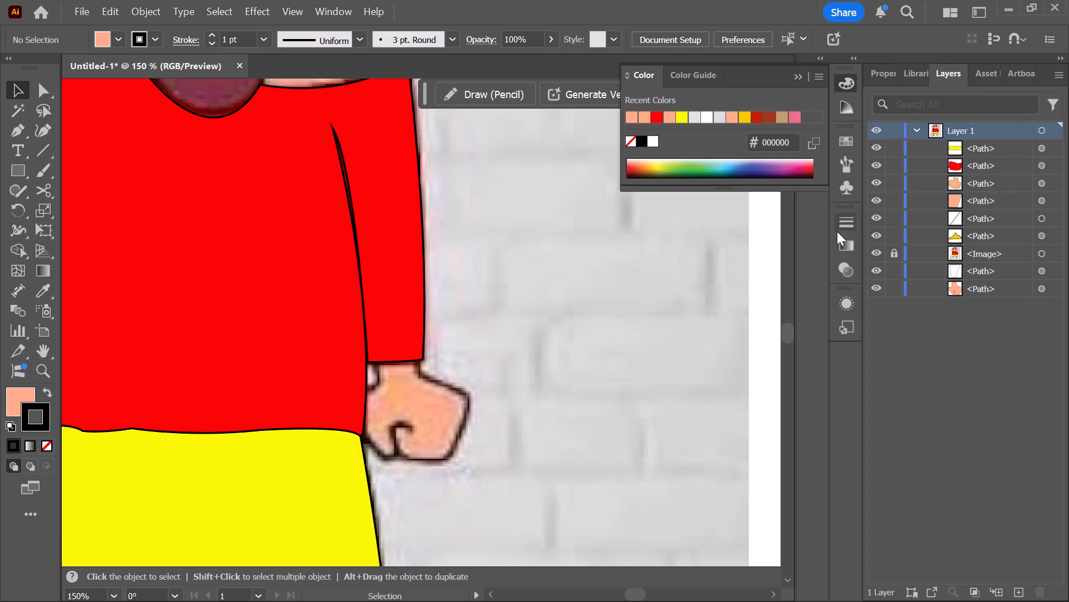
scroll(915, 289, down, 2)
scroll(491, 401, down, 3)
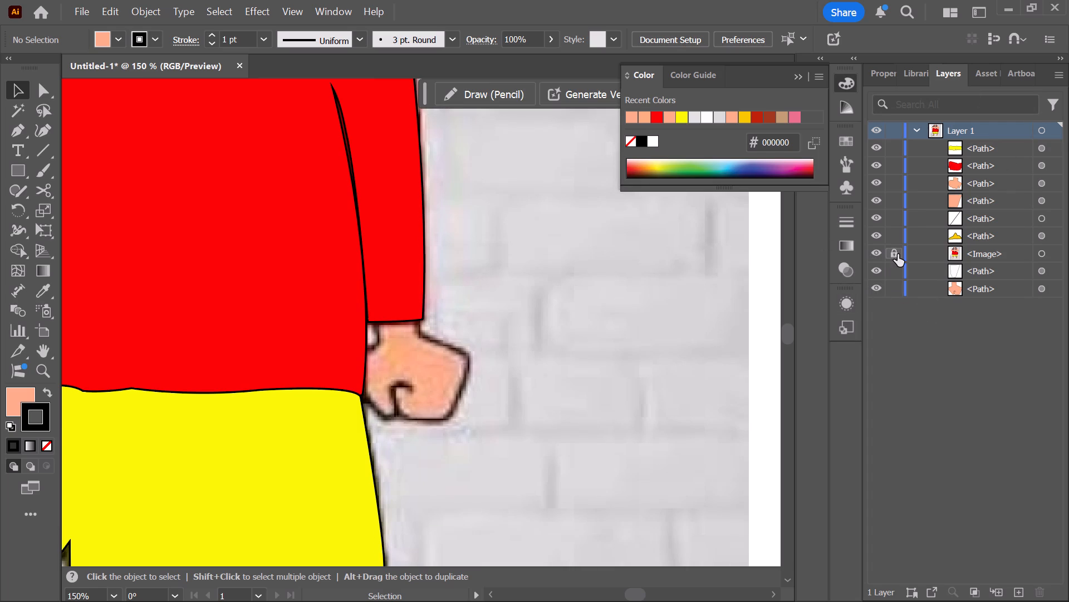
click(895, 254)
click(601, 339)
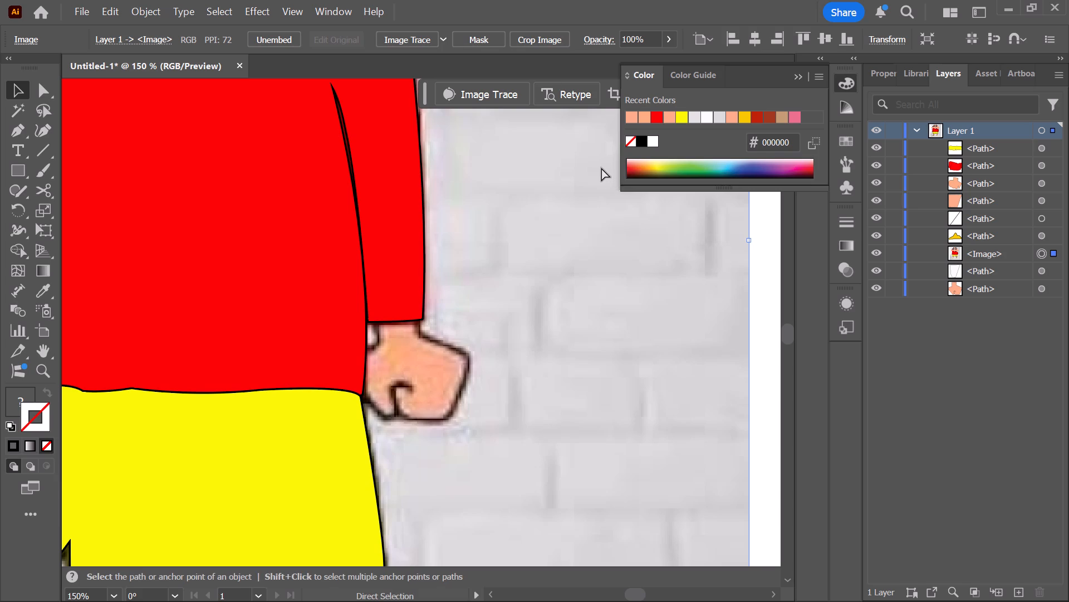
key(ctrl+shift+bracketleft)
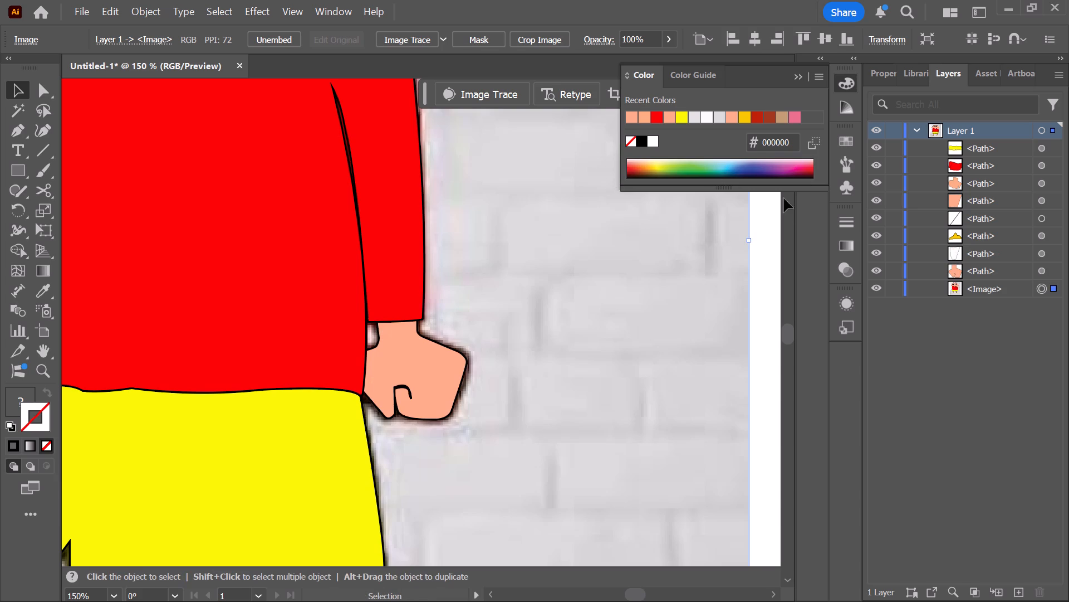
click(895, 288)
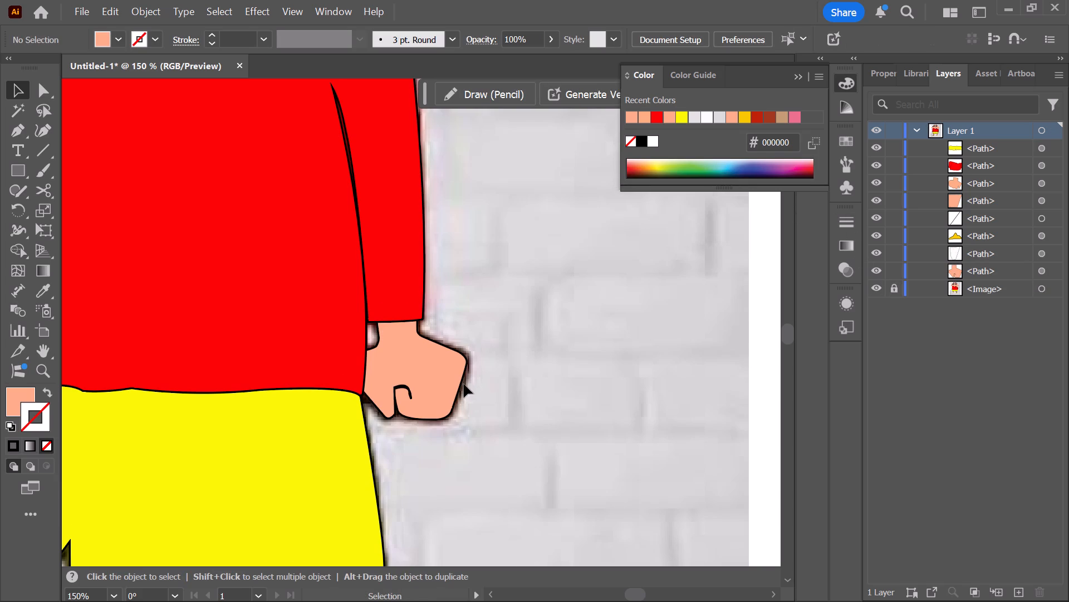
Examine the whole traced character on the artboard, from the head down to the shoes.
scroll(464, 385, down, 3)
alt+scroll(468, 405, down, 5)
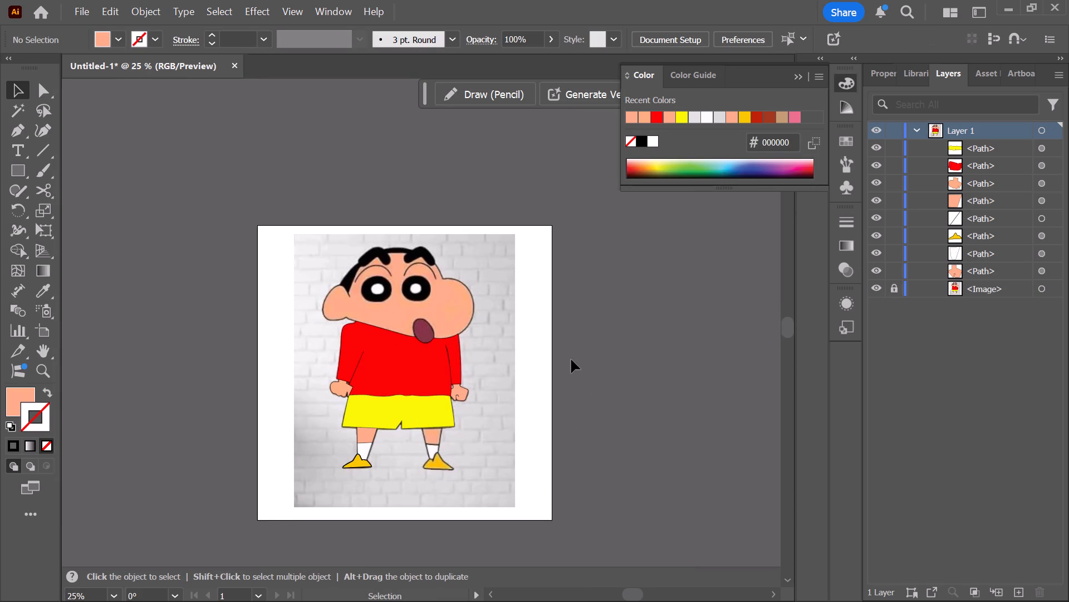
scroll(571, 360, down, 1)
scroll(462, 462, up, 2)
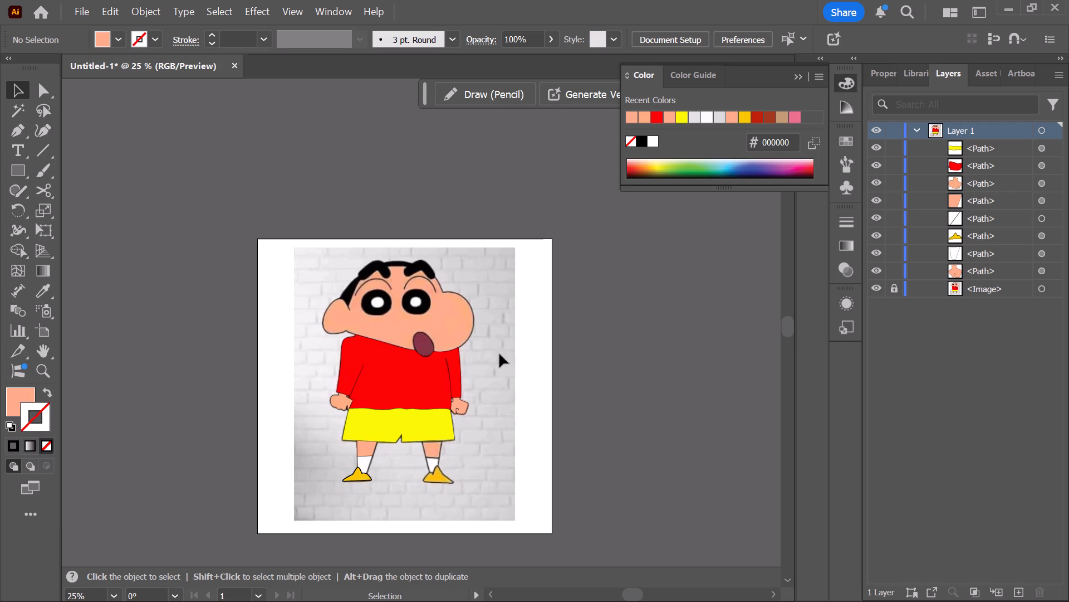
scroll(501, 447, down, 3)
scroll(424, 453, down, 3)
scroll(431, 442, up, 3)
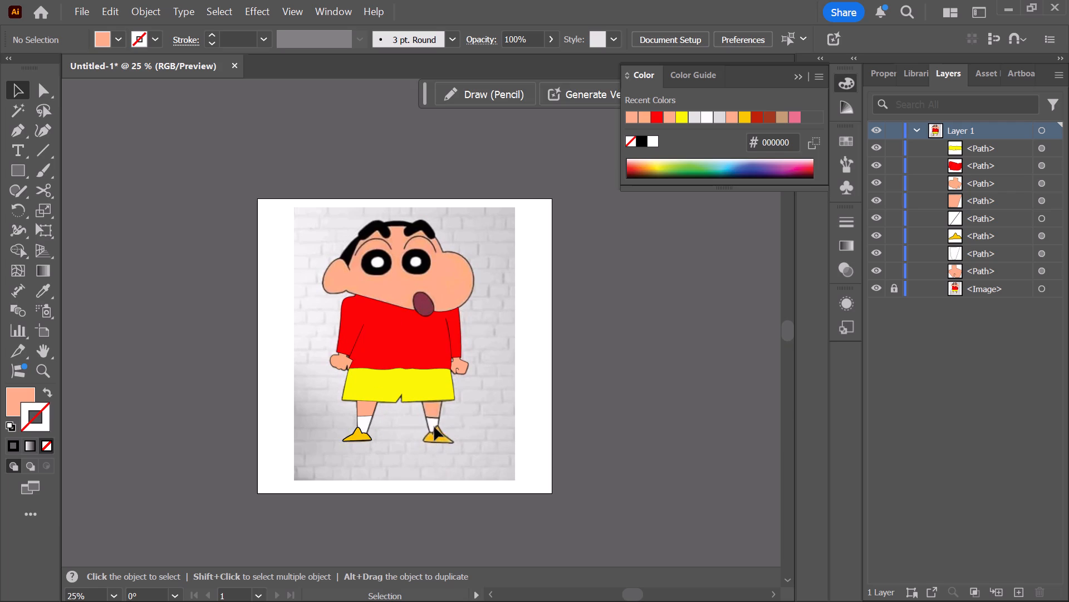
scroll(426, 457, up, 4)
scroll(497, 547, up, 4)
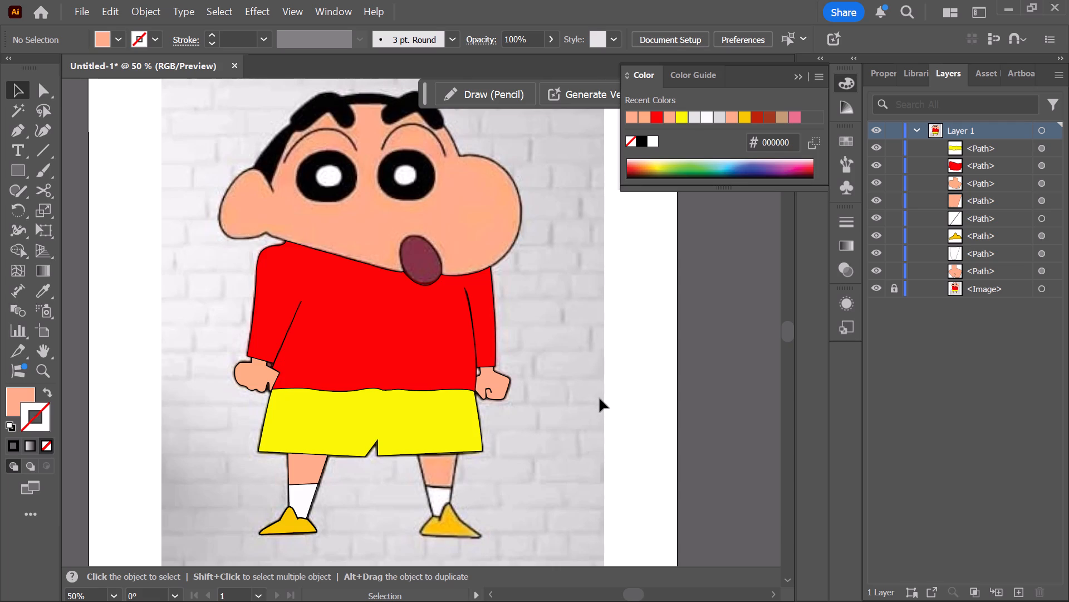
scroll(598, 391, down, 3)
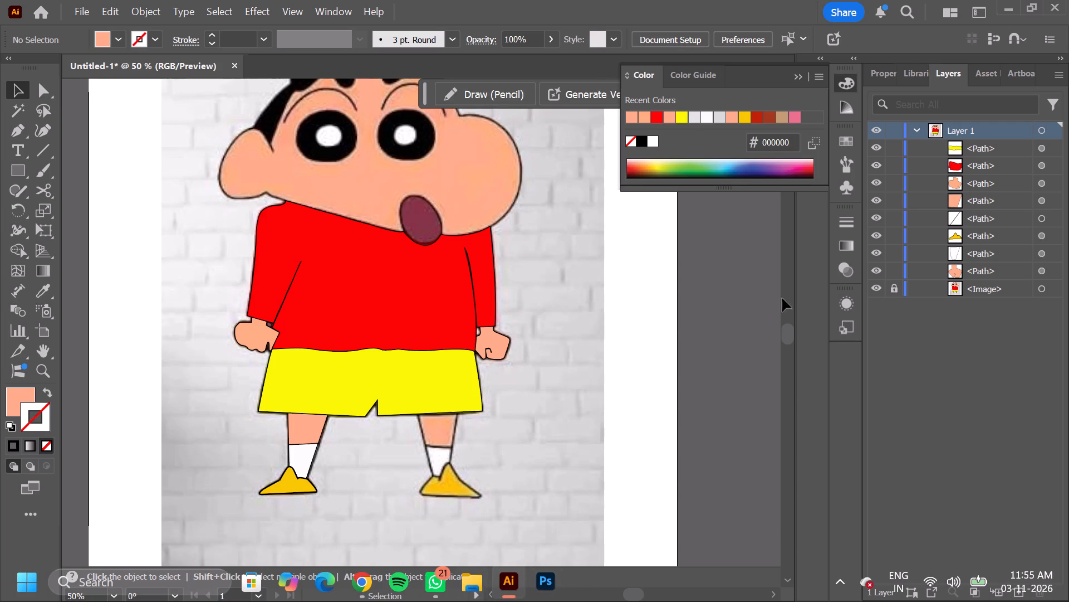
Minimise the Illustrator and browser windows and launch Kuro from the desktop.
click(999, 7)
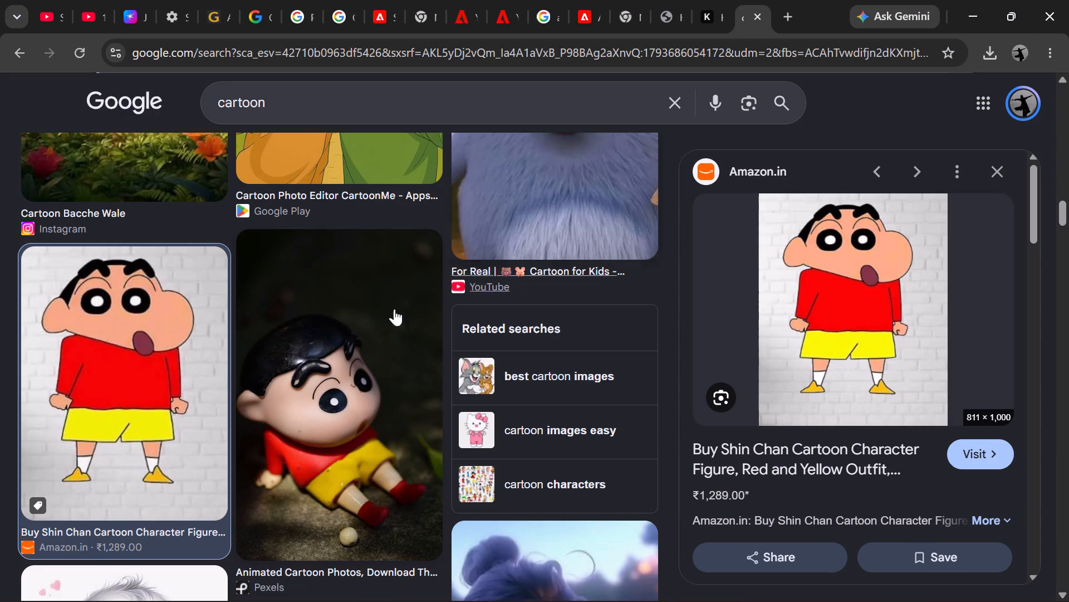
click(974, 20)
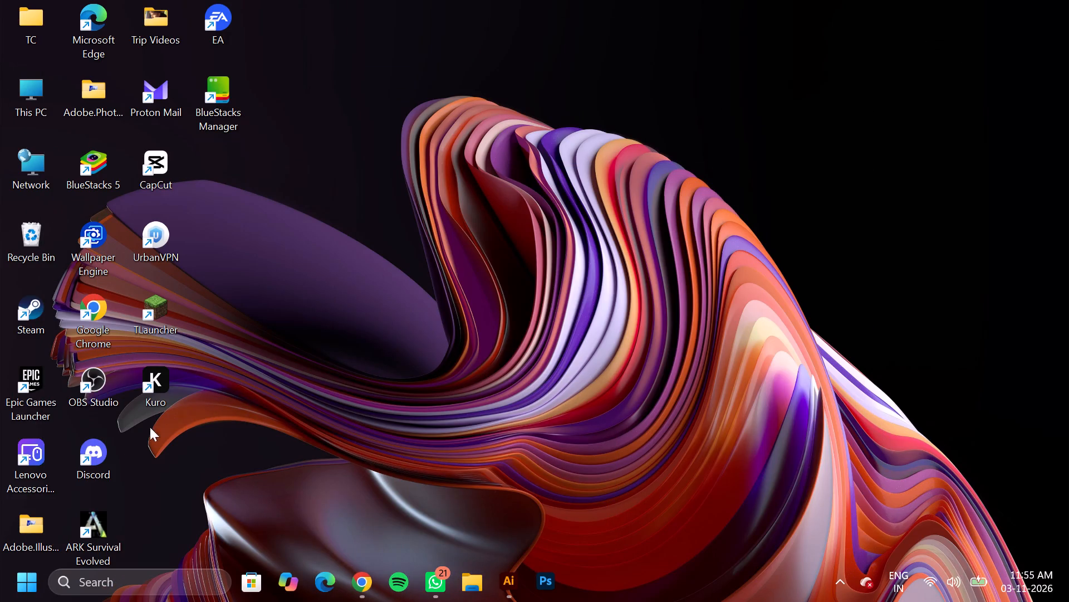
double_click(162, 382)
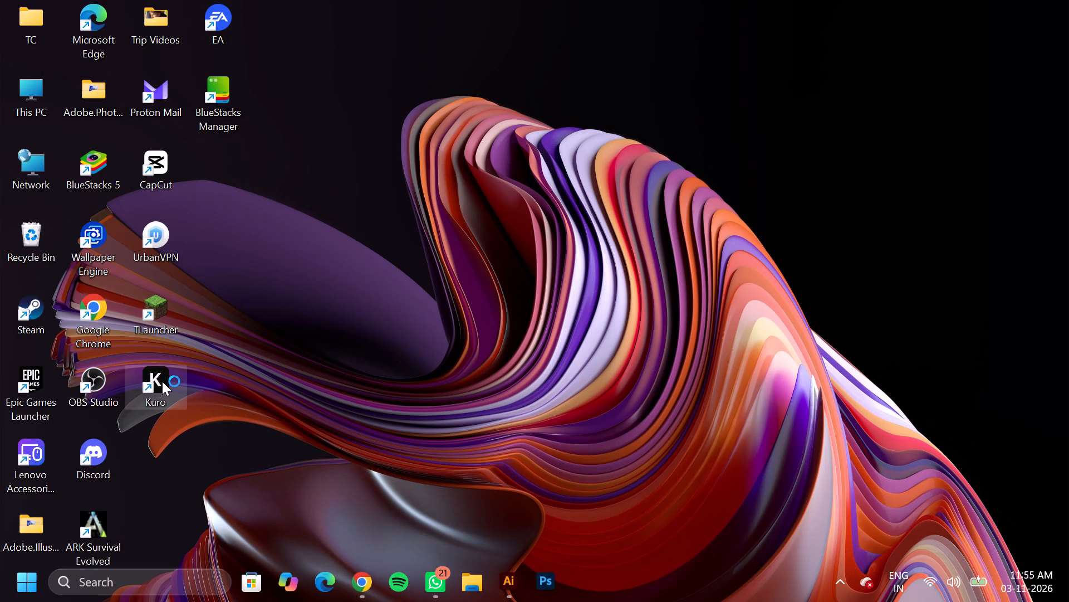